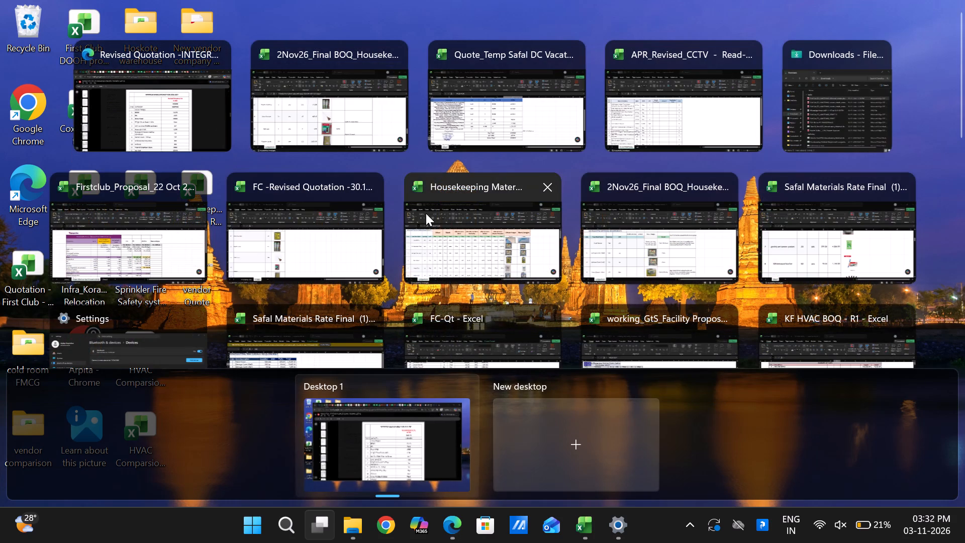
# Bring up the Firstclub_Proposal workbook with the housekeeping wage comparison.
pyautogui.scroll(-3, 426, 213)
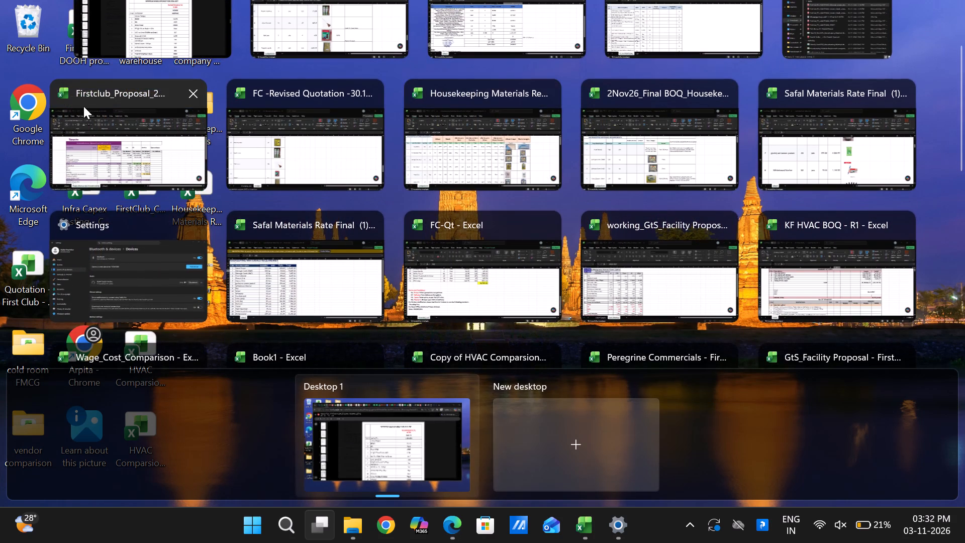
pyautogui.click(83, 106)
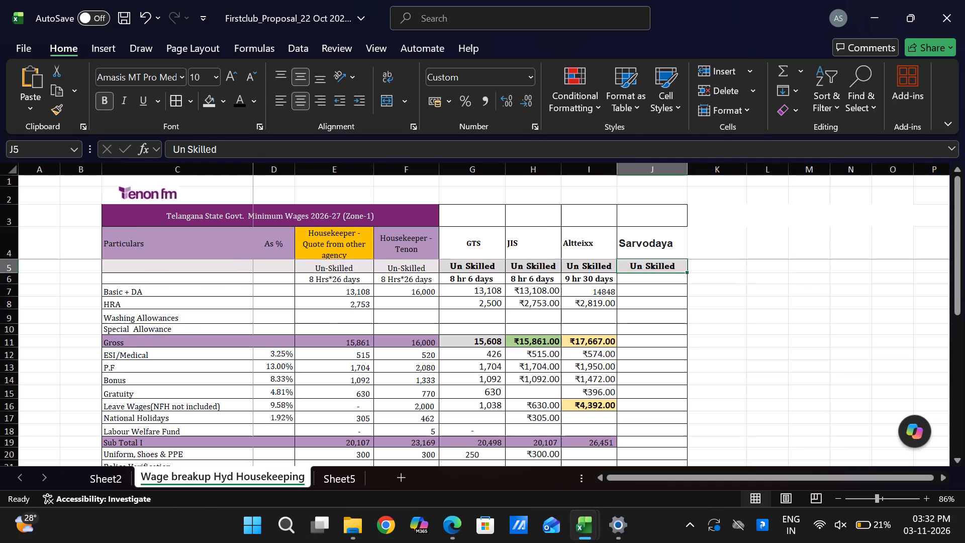
# Copy the "8 hr 6 days" shift entry from the JIS column into the Sarvodaya column, cell J6.
pyautogui.click(646, 282)
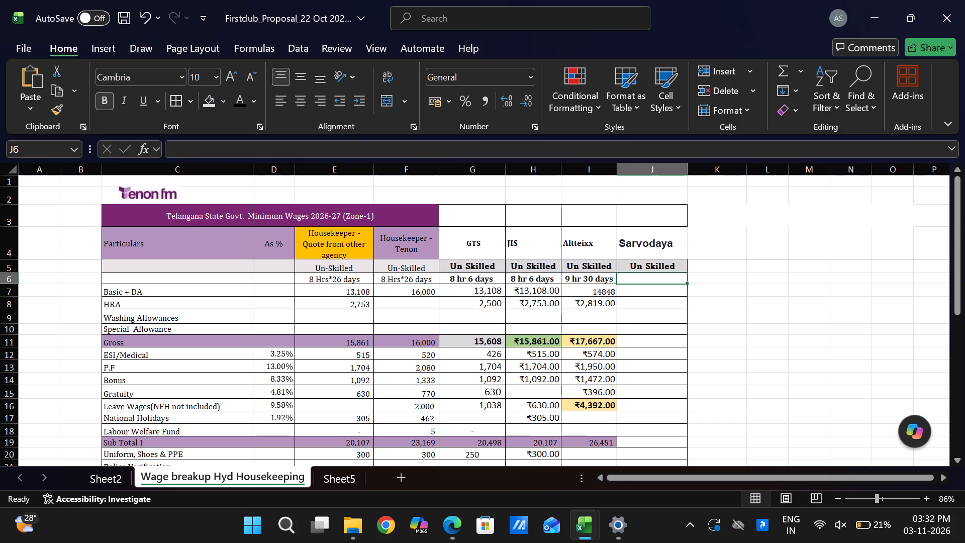
pyautogui.hotkey('alt', 'Tab')
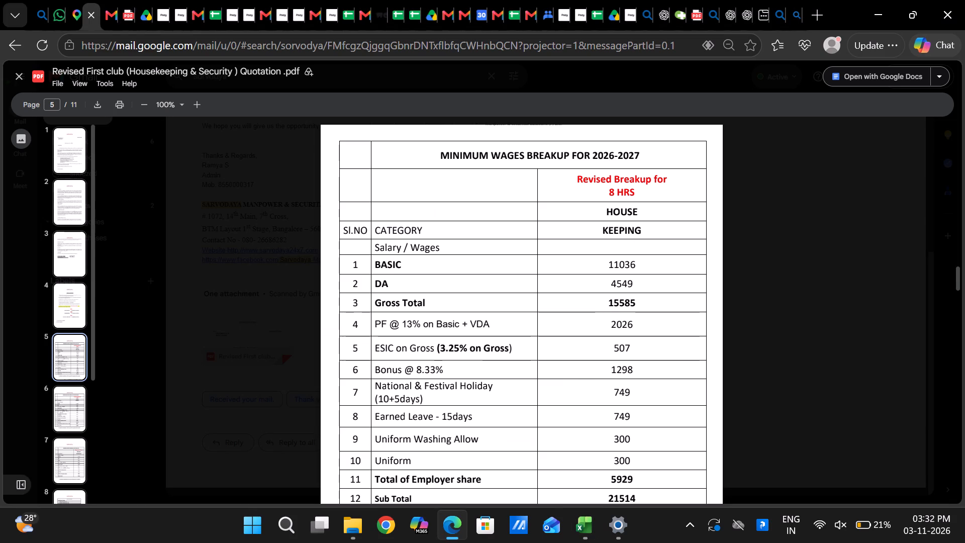
pyautogui.hotkey('alt', 'Tab')
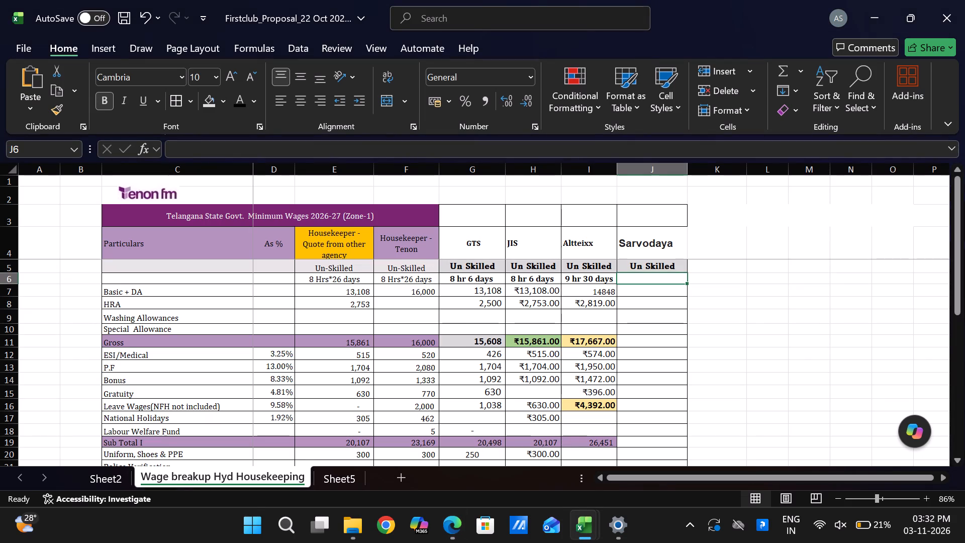
pyautogui.click(516, 278)
pyautogui.hotkey('ctrl', 'c')
pyautogui.press('Right')
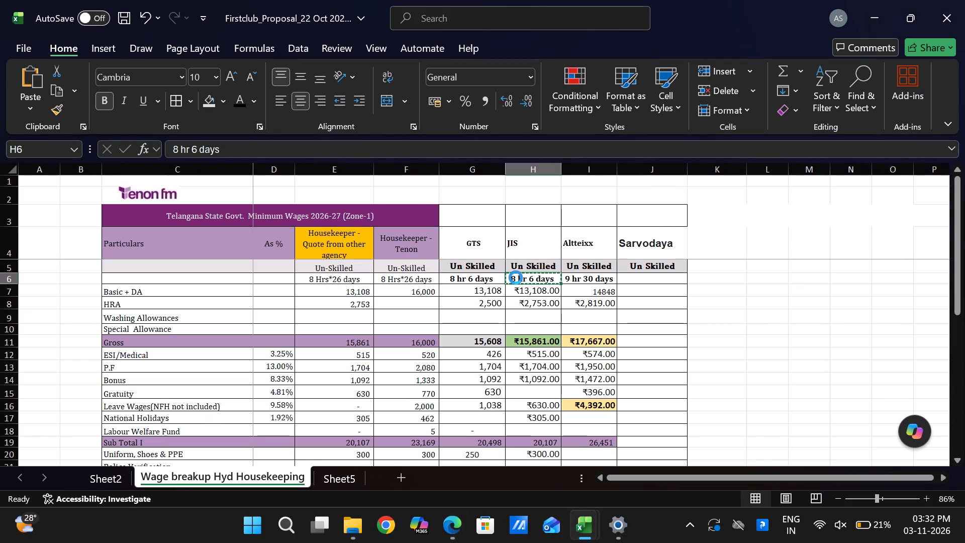
pyautogui.press('Right')
pyautogui.hotkey('ctrl', 'v')
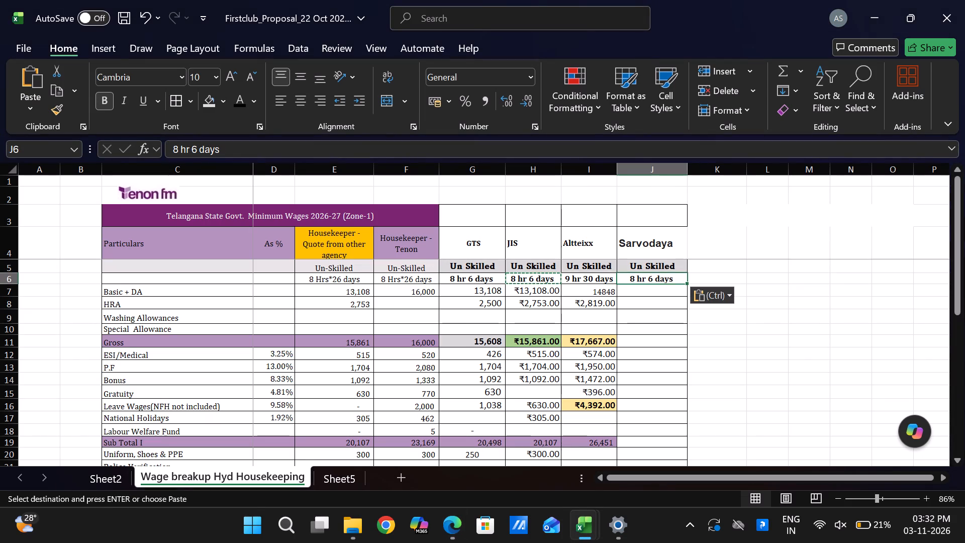
pyautogui.click(653, 295)
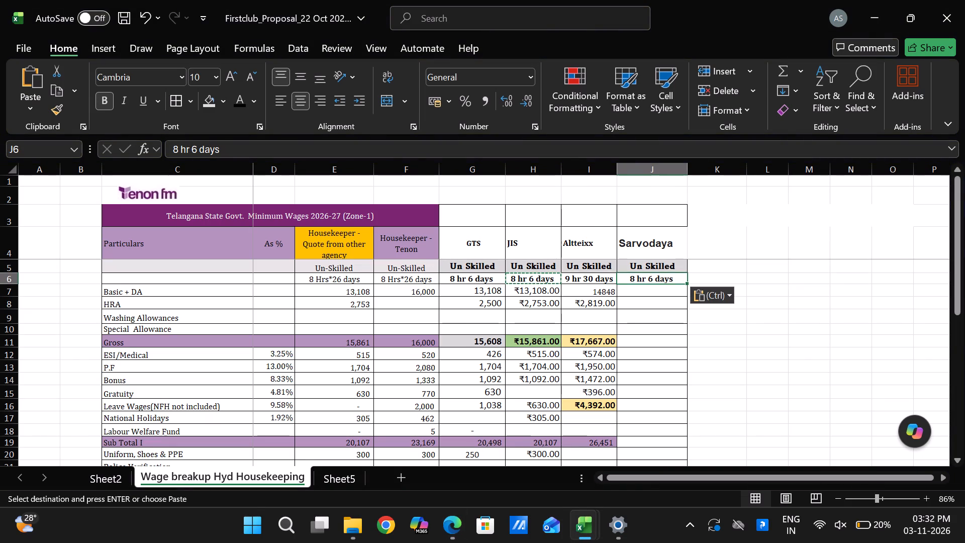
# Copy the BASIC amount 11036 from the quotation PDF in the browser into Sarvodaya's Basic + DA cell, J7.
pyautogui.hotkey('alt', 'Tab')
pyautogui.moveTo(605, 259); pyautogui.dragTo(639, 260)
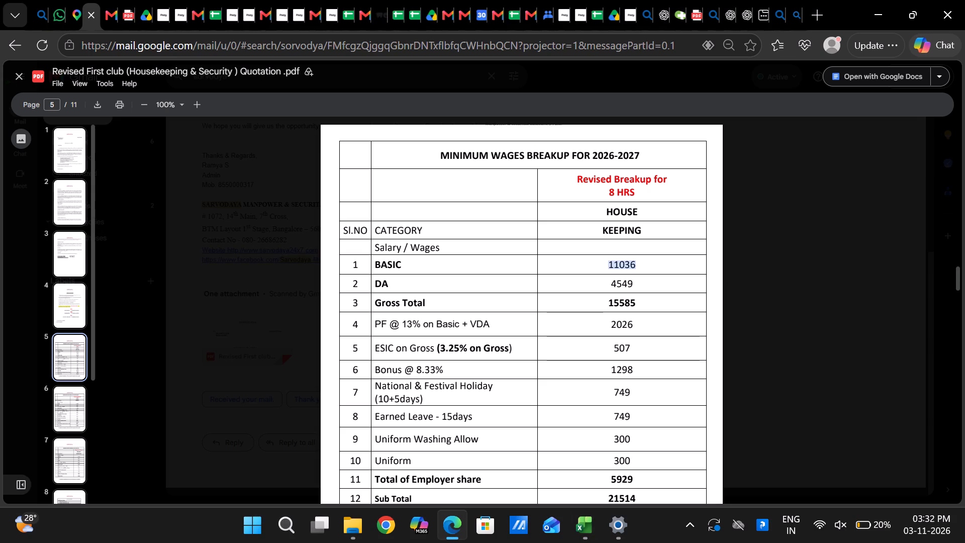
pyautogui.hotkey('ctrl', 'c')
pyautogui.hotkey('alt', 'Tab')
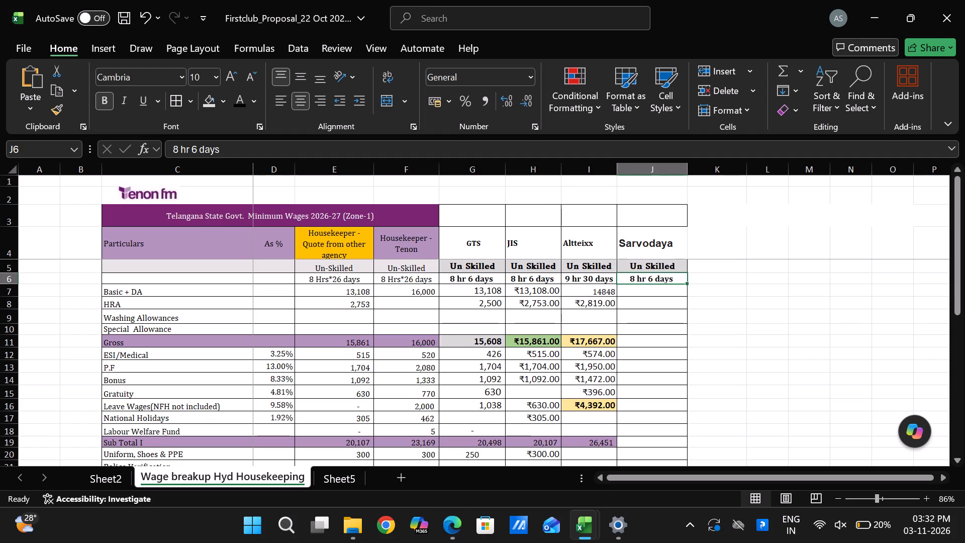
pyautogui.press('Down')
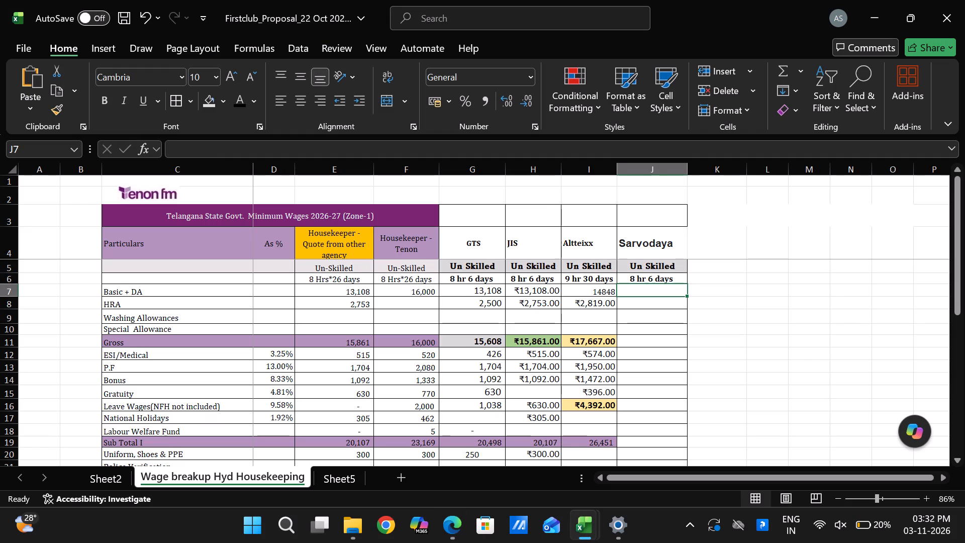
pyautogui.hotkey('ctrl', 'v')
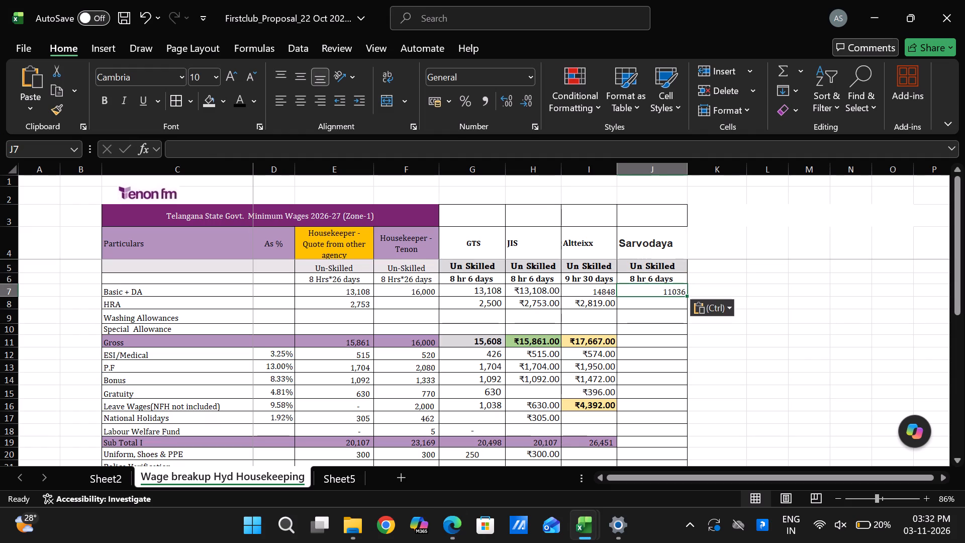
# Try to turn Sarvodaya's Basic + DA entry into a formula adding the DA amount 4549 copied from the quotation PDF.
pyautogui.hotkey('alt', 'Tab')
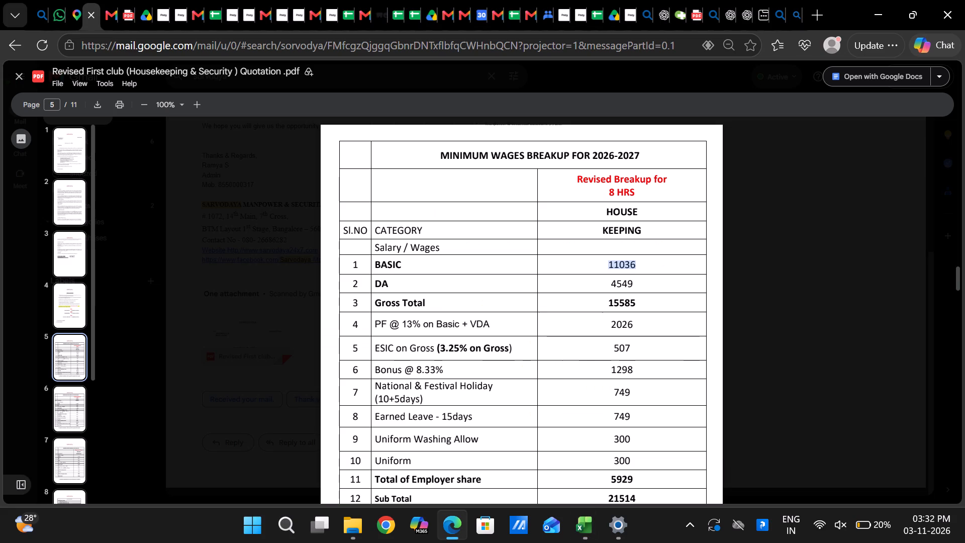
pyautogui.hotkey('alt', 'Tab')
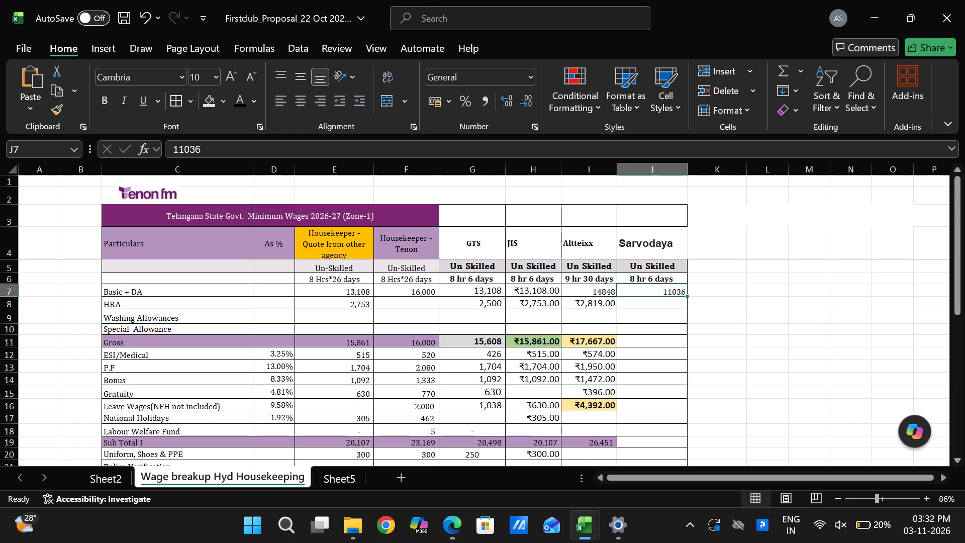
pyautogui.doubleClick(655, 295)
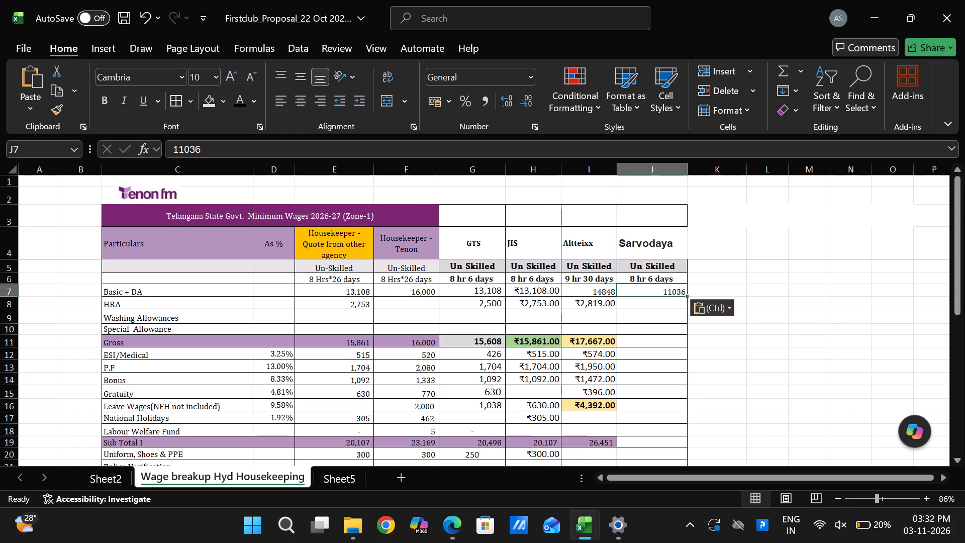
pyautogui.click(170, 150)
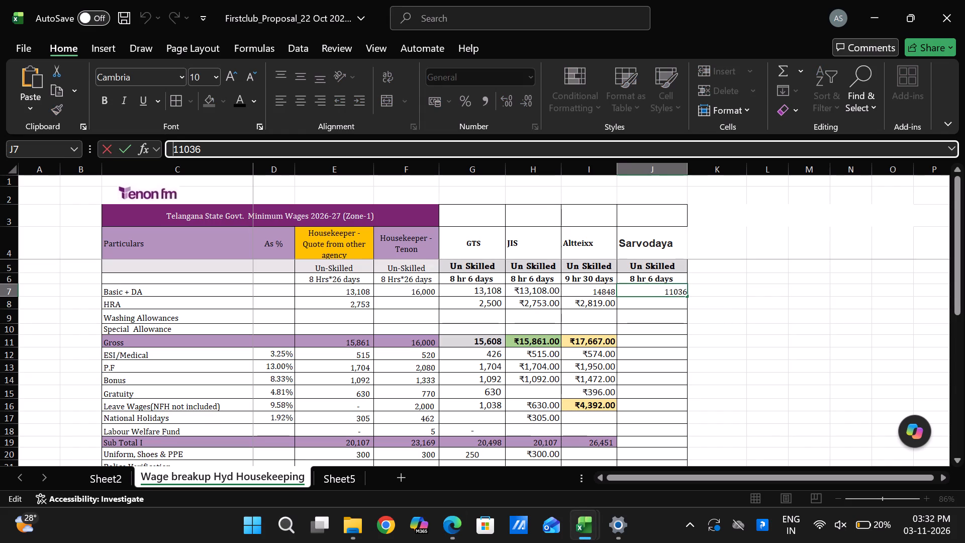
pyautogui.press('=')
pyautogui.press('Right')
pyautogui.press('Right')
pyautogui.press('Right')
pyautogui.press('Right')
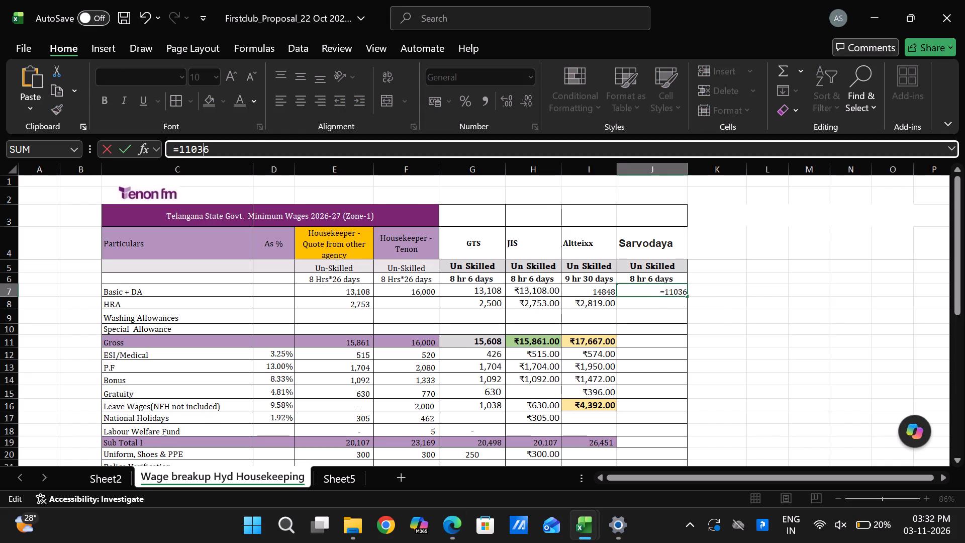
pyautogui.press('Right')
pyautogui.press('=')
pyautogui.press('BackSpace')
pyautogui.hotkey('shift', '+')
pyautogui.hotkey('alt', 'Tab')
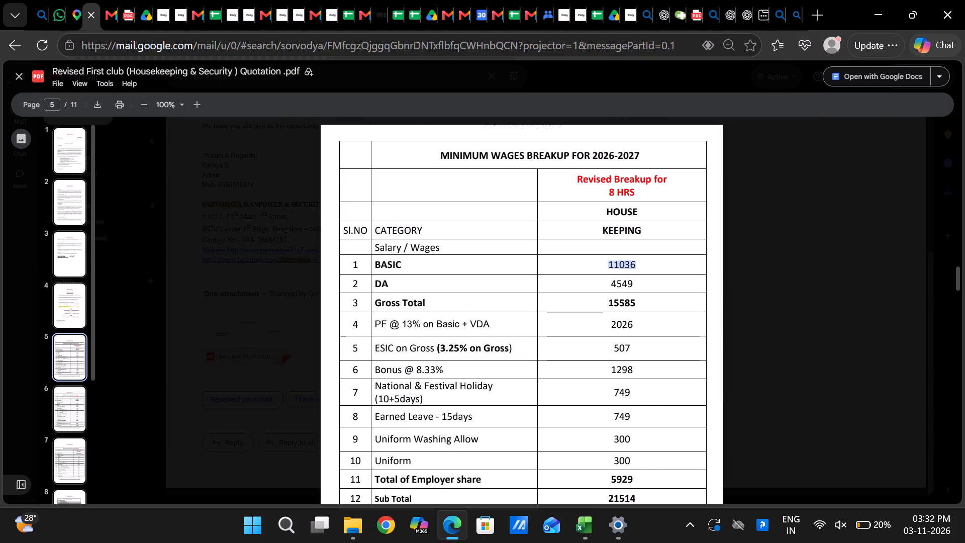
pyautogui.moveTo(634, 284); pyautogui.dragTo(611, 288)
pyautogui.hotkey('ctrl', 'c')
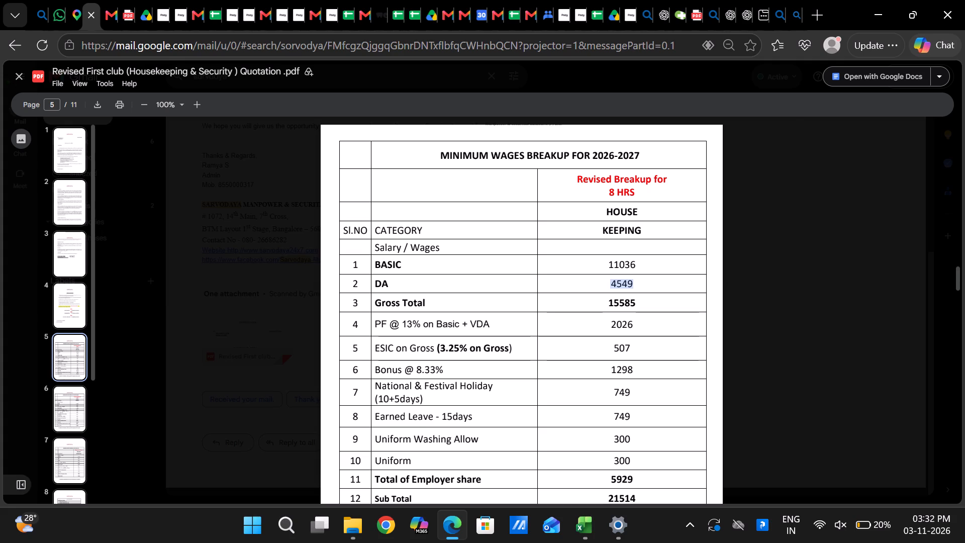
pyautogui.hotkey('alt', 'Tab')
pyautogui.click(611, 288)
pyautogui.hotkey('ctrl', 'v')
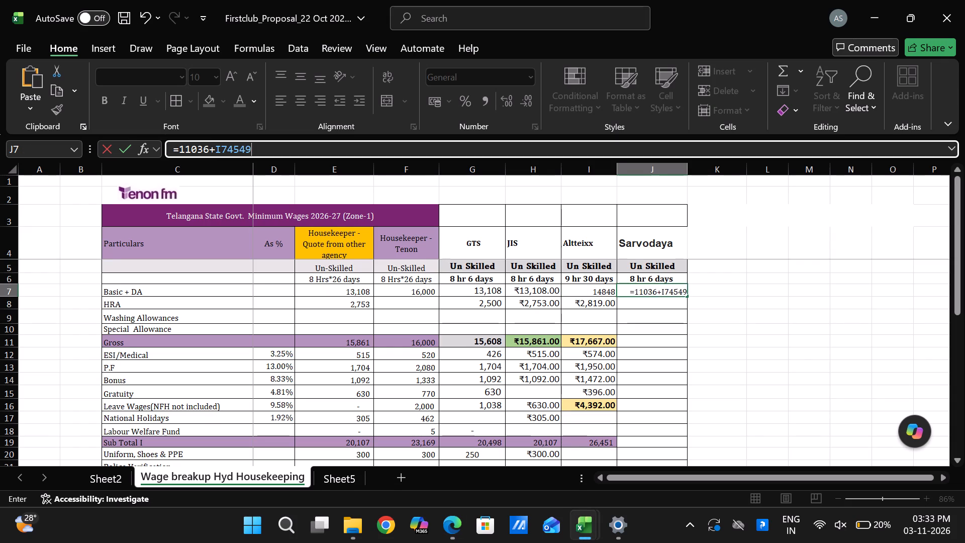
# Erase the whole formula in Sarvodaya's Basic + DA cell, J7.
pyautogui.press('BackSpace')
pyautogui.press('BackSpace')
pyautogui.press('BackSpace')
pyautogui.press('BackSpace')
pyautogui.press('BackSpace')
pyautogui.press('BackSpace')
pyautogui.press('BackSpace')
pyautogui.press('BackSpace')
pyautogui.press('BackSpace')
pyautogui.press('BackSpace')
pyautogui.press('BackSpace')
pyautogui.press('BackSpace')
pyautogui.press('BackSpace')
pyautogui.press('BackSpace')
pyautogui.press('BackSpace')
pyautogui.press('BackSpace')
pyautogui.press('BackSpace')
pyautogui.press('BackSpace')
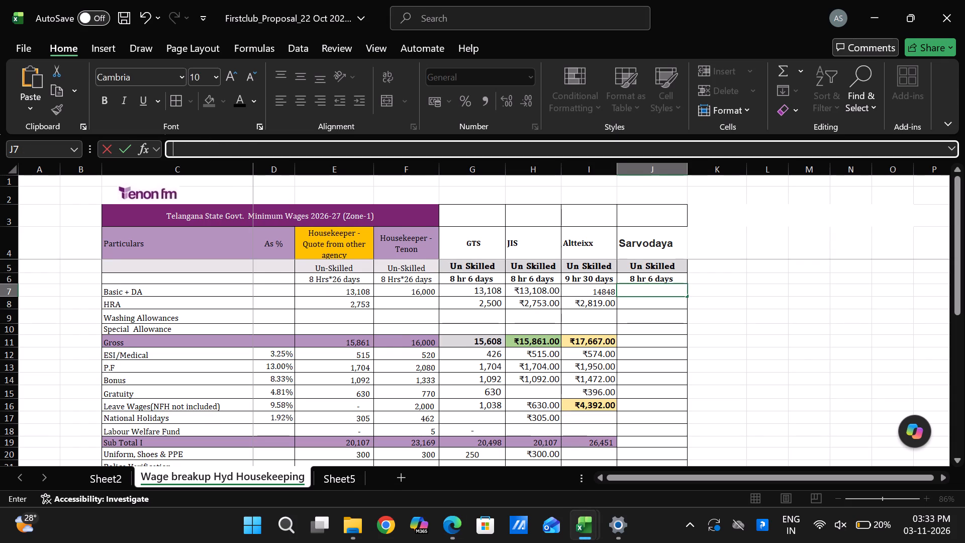
# Enter =11036+4549 in Sarvodaya's Basic + DA cell, copying the BASIC and DA amounts from the quotation PDF.
pyautogui.press('=')
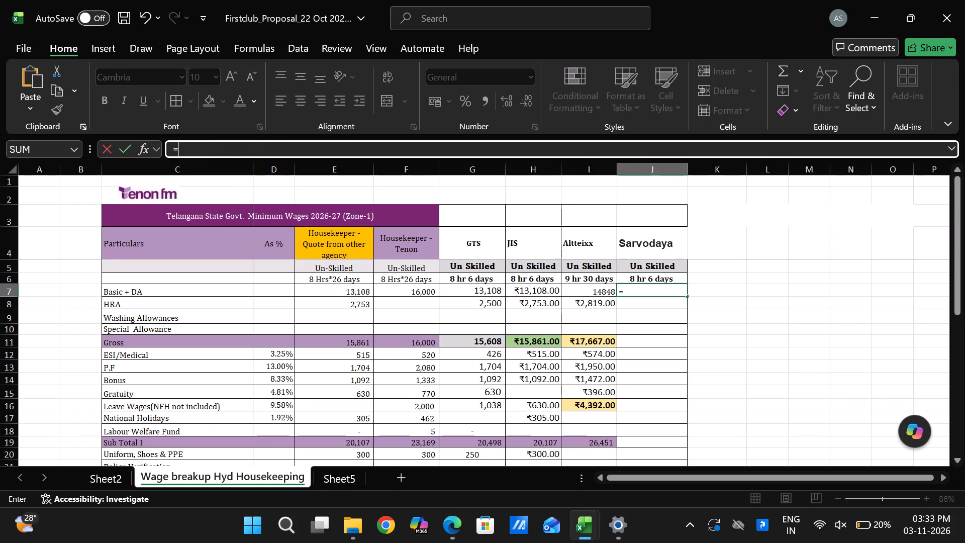
pyautogui.hotkey('alt', 'Tab')
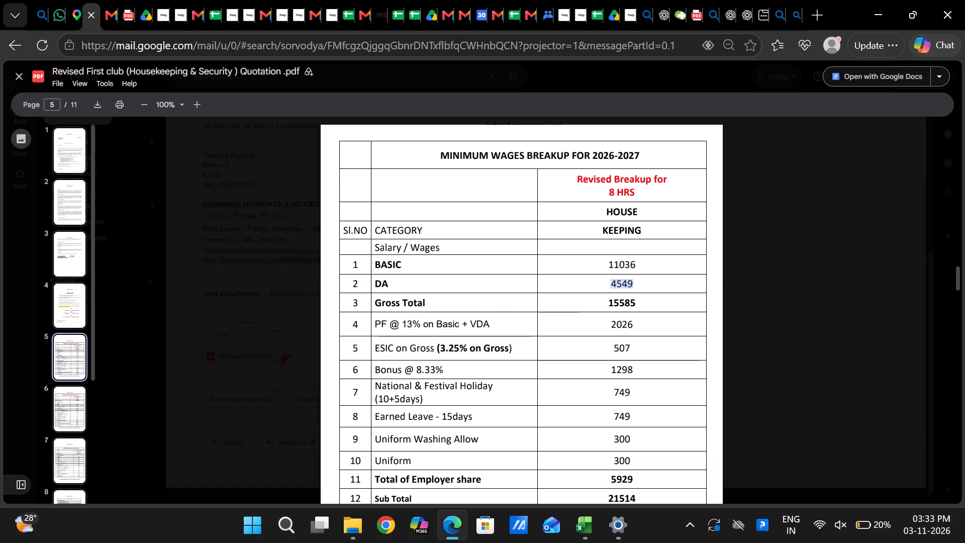
pyautogui.doubleClick(630, 265)
pyautogui.hotkey('ctrl', 'c')
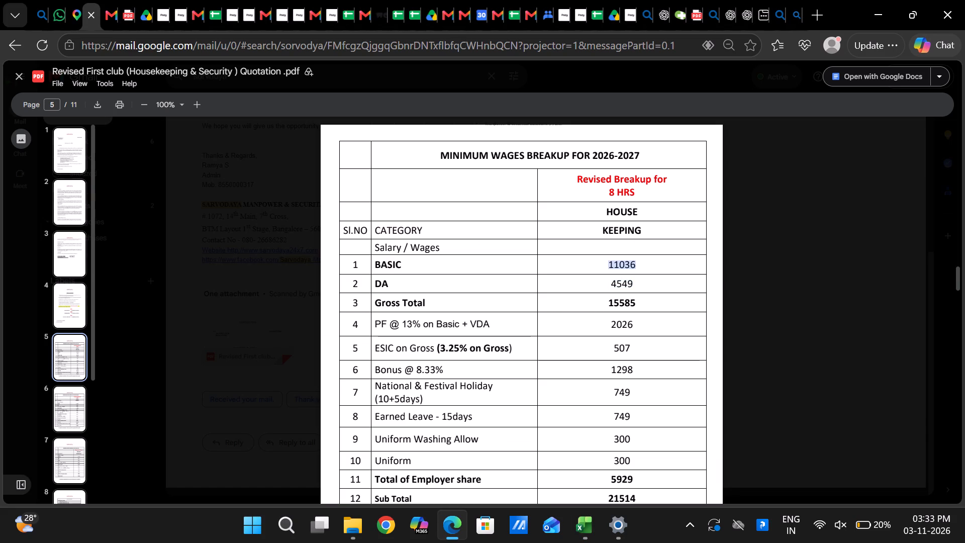
pyautogui.hotkey('alt', 'Tab')
pyautogui.hotkey('ctrl', 'v')
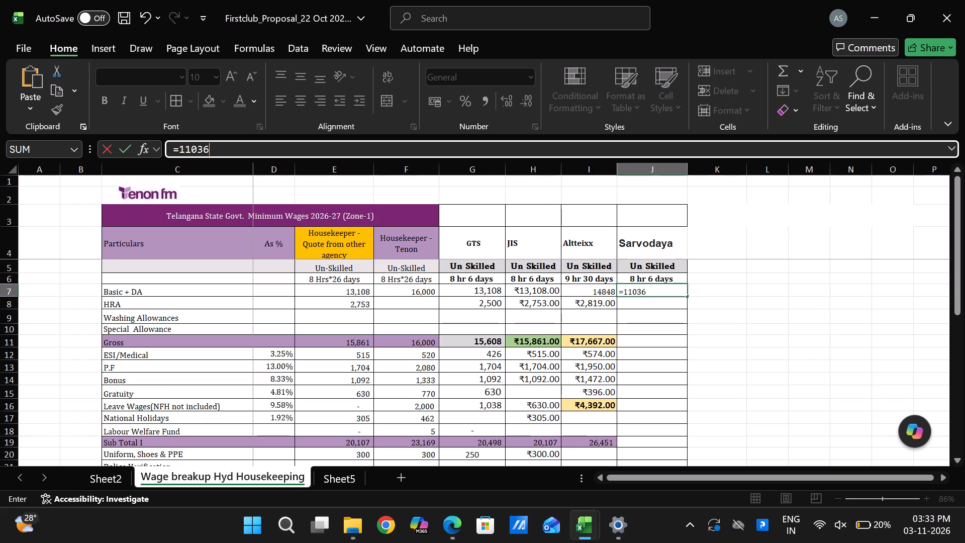
pyautogui.hotkey('shift', '+')
pyautogui.hotkey('alt', 'Tab')
pyautogui.doubleClick(626, 285)
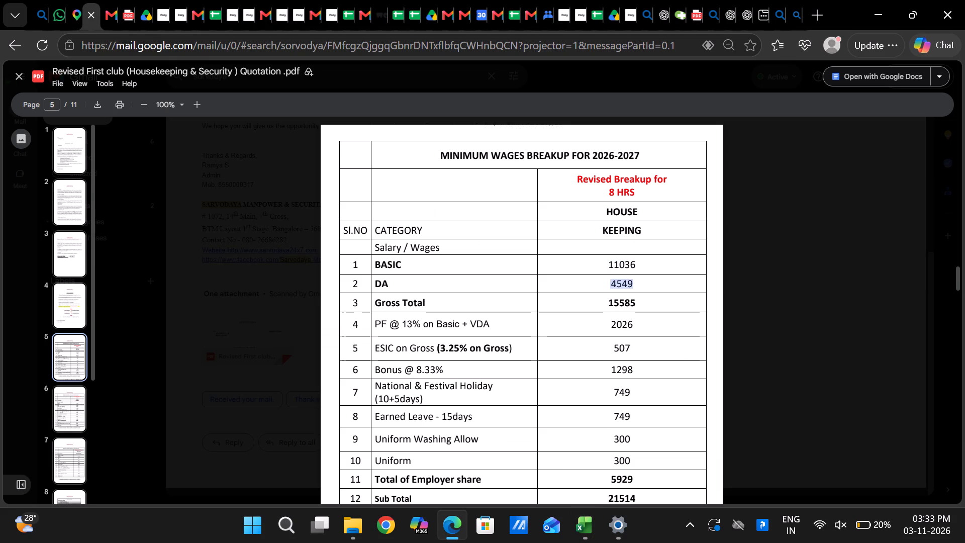
pyautogui.hotkey('ctrl', 'c')
pyautogui.hotkey('alt', 'Tab')
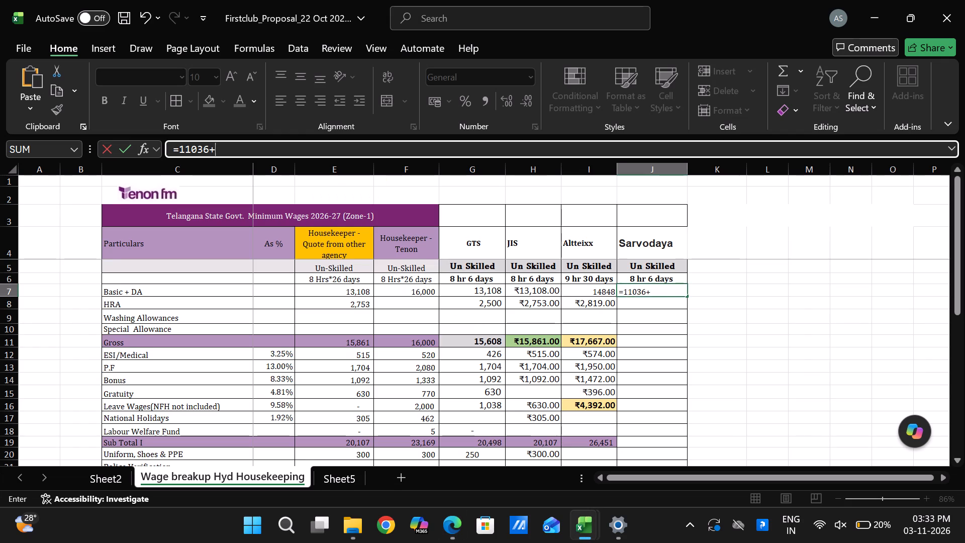
pyautogui.hotkey('ctrl', 'v')
pyautogui.press('Return')
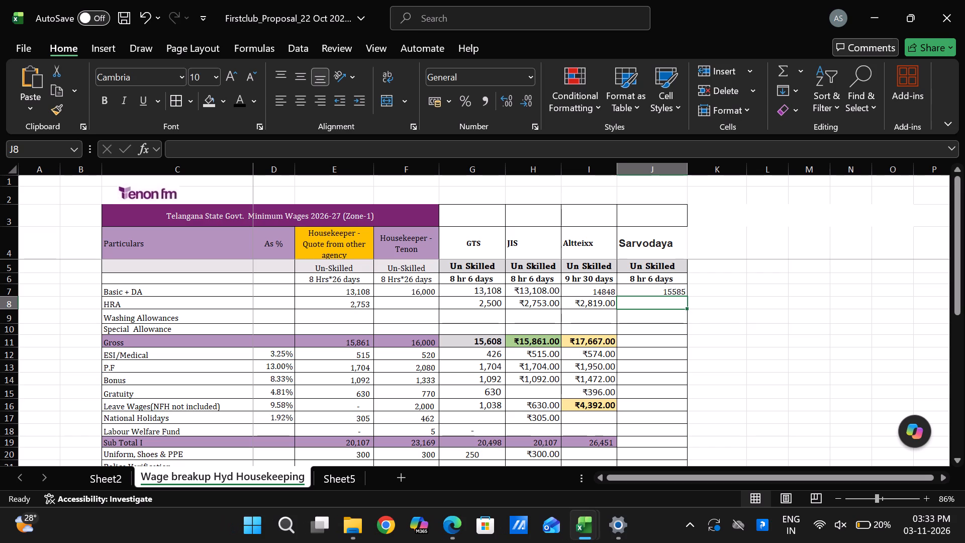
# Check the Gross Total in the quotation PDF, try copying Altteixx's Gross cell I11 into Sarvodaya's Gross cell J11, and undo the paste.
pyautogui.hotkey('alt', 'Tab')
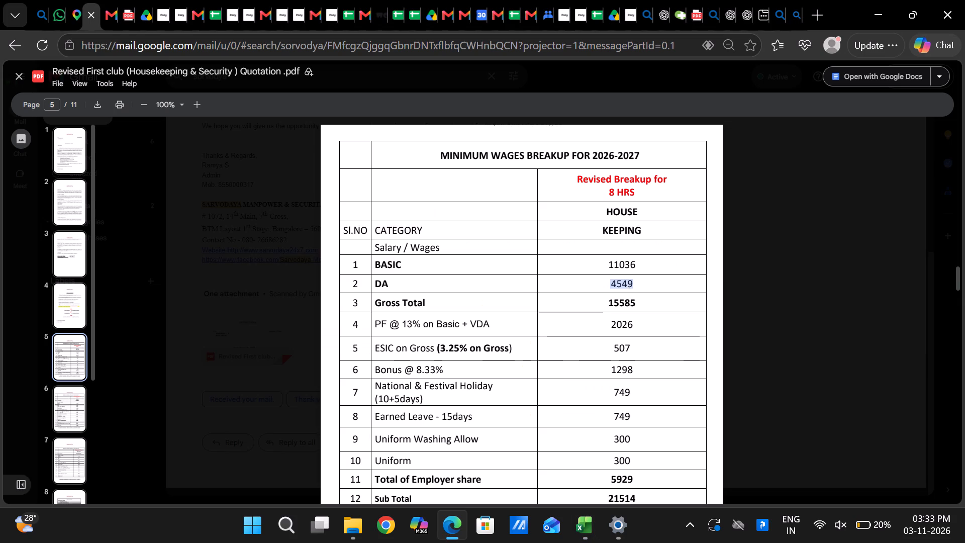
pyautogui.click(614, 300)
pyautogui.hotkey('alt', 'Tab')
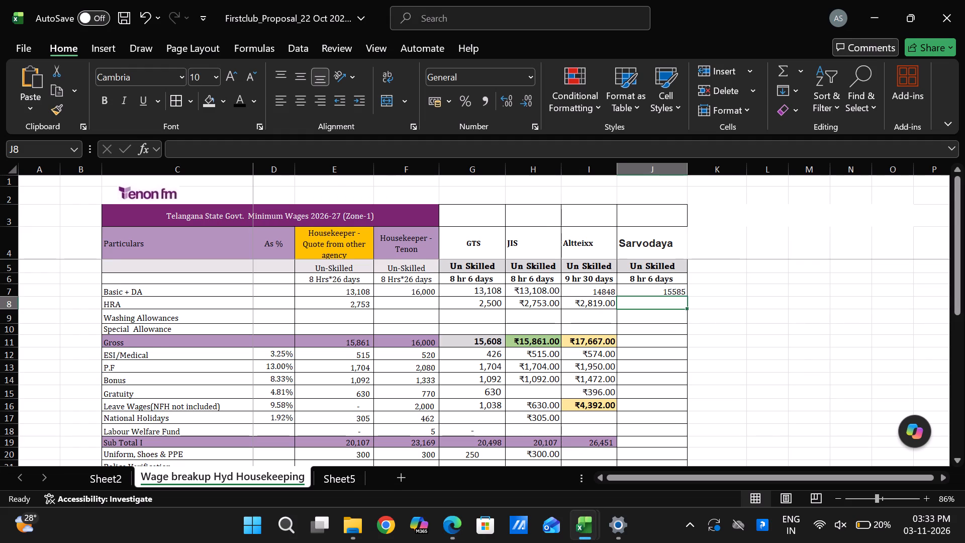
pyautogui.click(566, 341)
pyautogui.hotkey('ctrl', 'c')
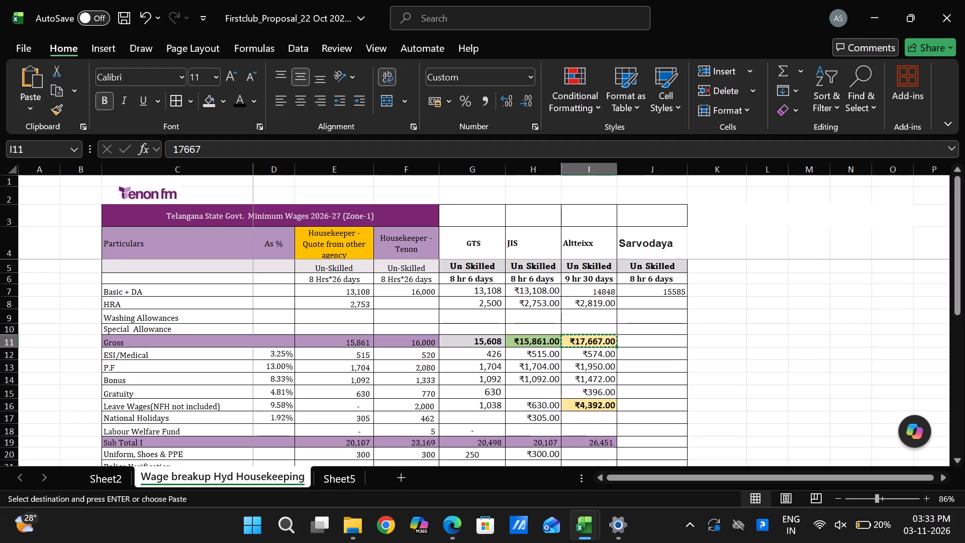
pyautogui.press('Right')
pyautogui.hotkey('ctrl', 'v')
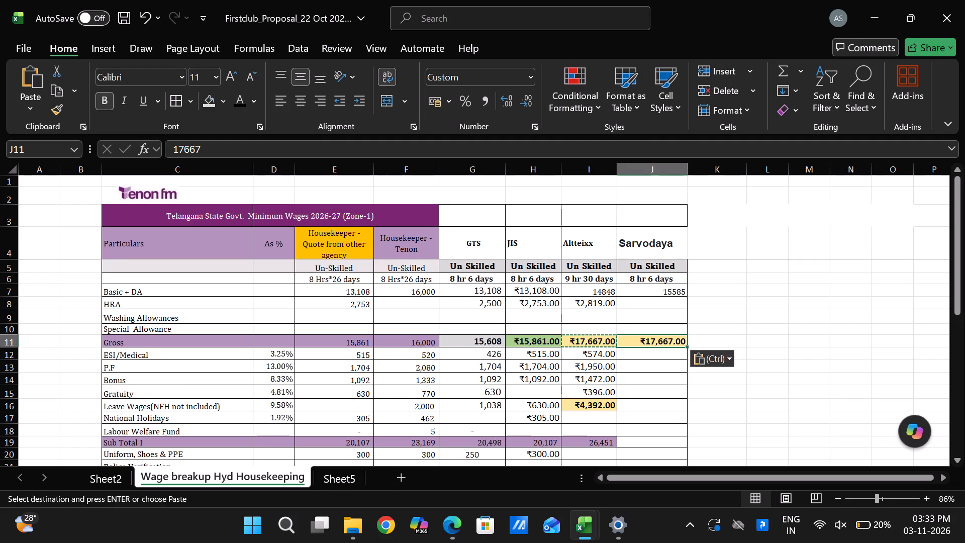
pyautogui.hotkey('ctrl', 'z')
# Copy the Gross SUM formula from the other-agency quote column, E11, into Sarvodaya's Gross cell, J11.
pyautogui.press('Left')
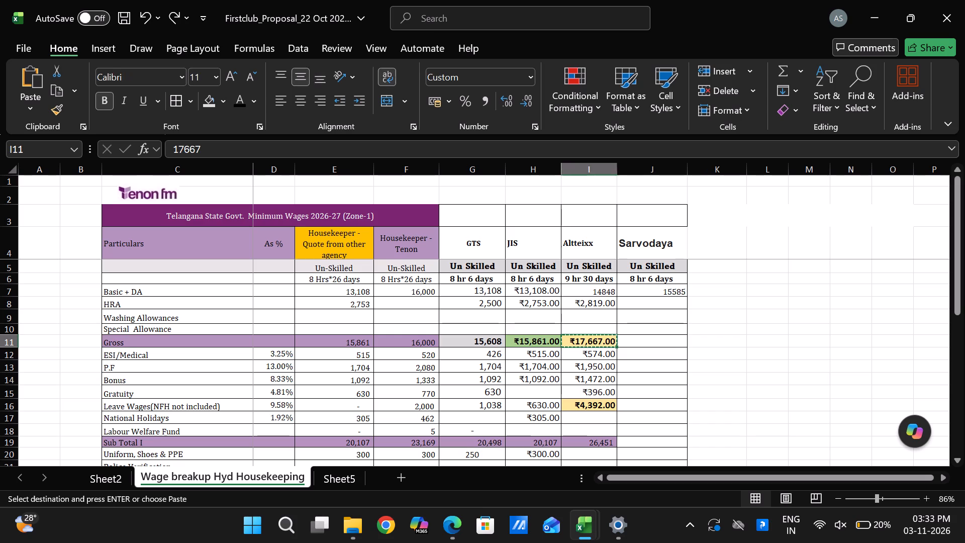
pyautogui.press('Left')
pyautogui.press('Left')
pyautogui.press('Left')
pyautogui.press('Left')
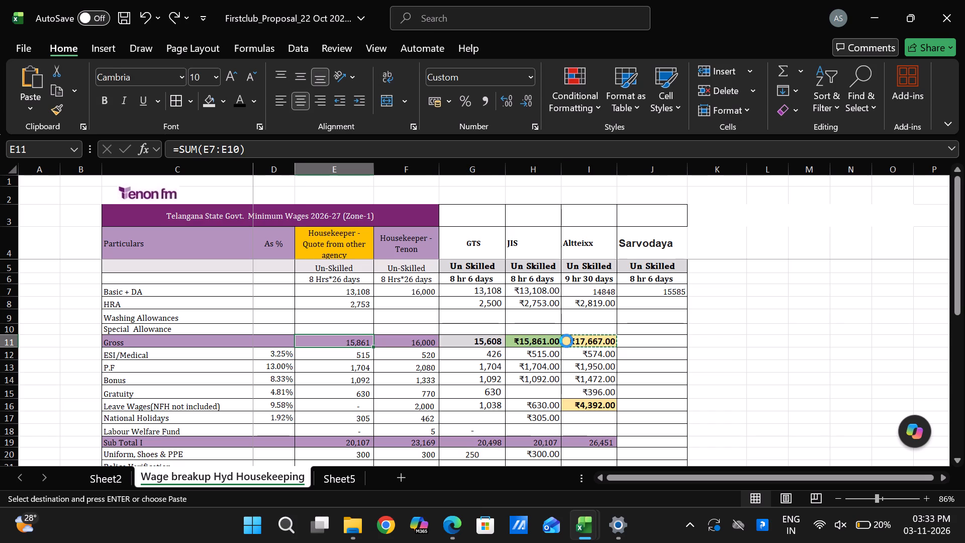
pyautogui.hotkey('ctrl', 'c')
pyautogui.press('Right')
pyautogui.press('Right')
pyautogui.press('Right')
pyautogui.press('Right')
pyautogui.press('Right')
pyautogui.hotkey('ctrl', 'v')
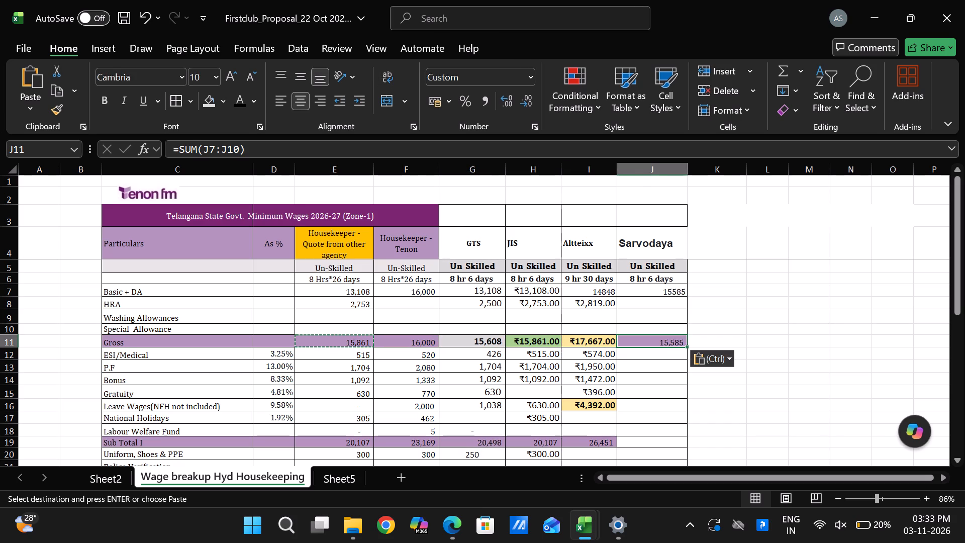
# Look up the PF amount in the quotation PDF and copy the P.F formula from E13 into Sarvodaya's P.F cell, J13.
pyautogui.hotkey('alt', 'Tab')
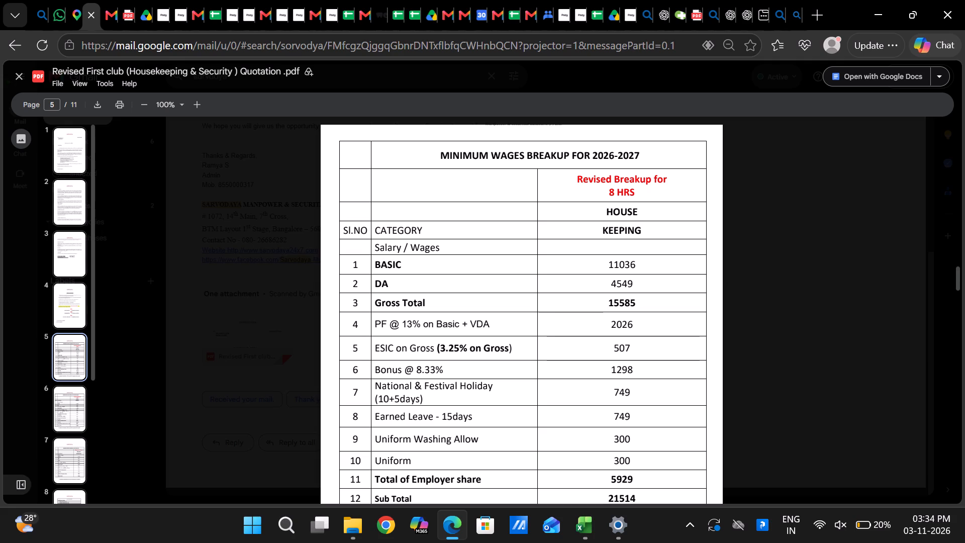
pyautogui.scroll(-1, 603, 378)
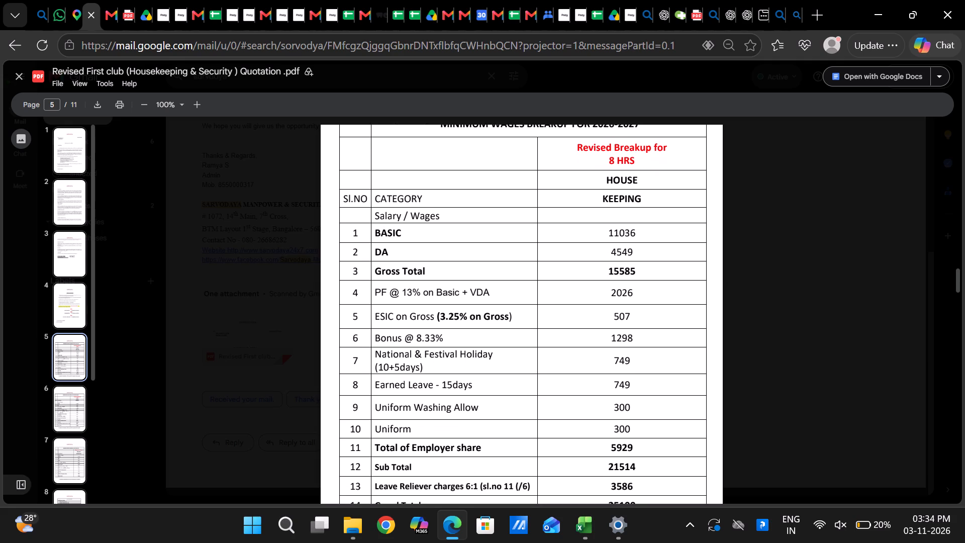
pyautogui.doubleClick(629, 291)
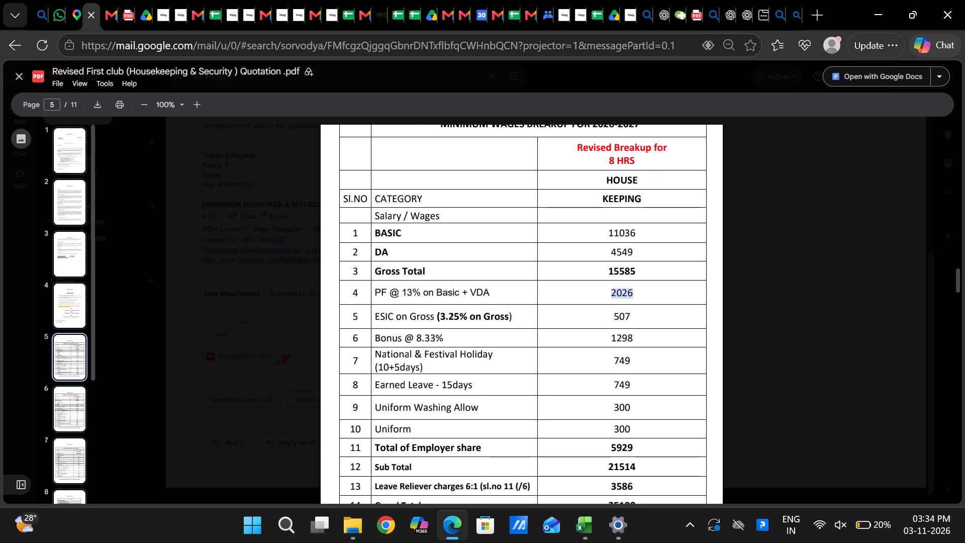
pyautogui.hotkey('ctrl', 'c')
pyautogui.hotkey('alt', 'Tab')
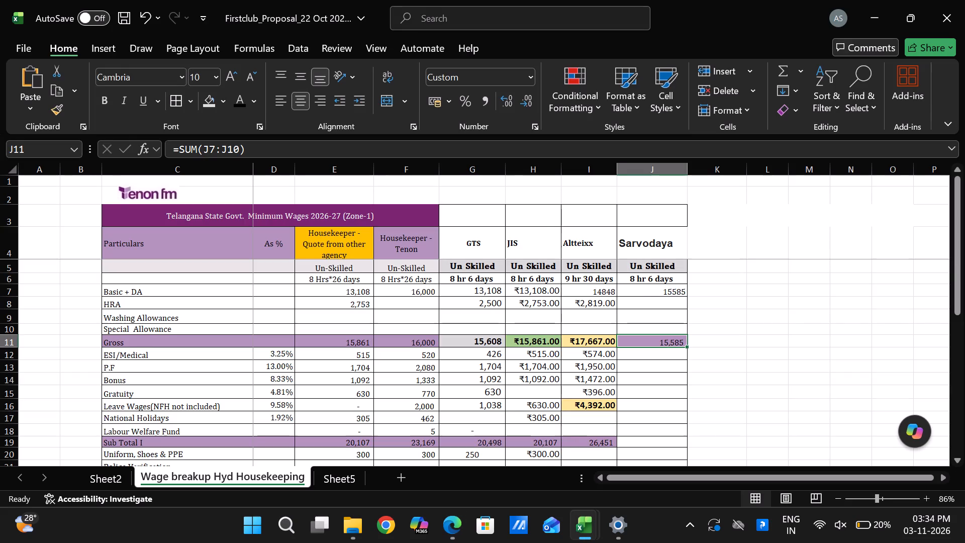
pyautogui.click(288, 371)
pyautogui.click(331, 366)
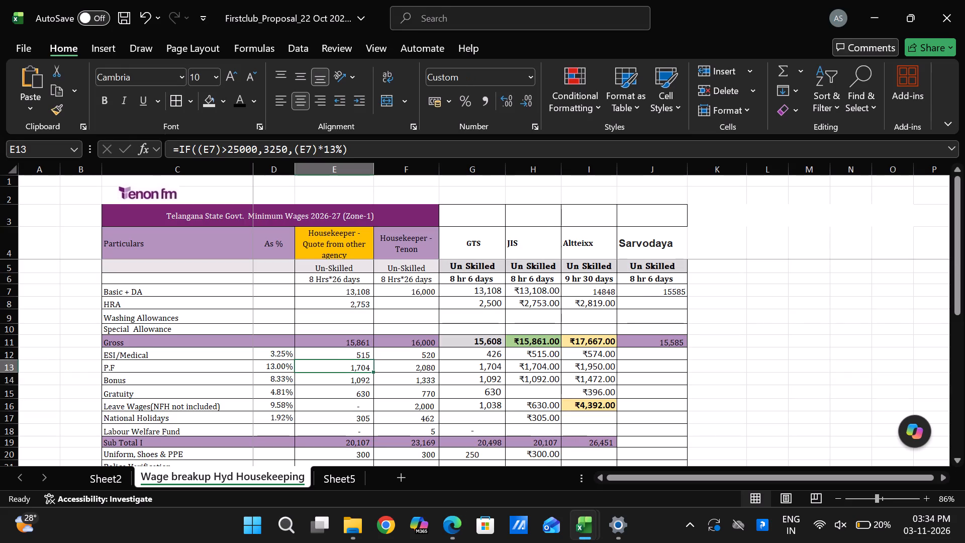
pyautogui.hotkey('ctrl', 'c')
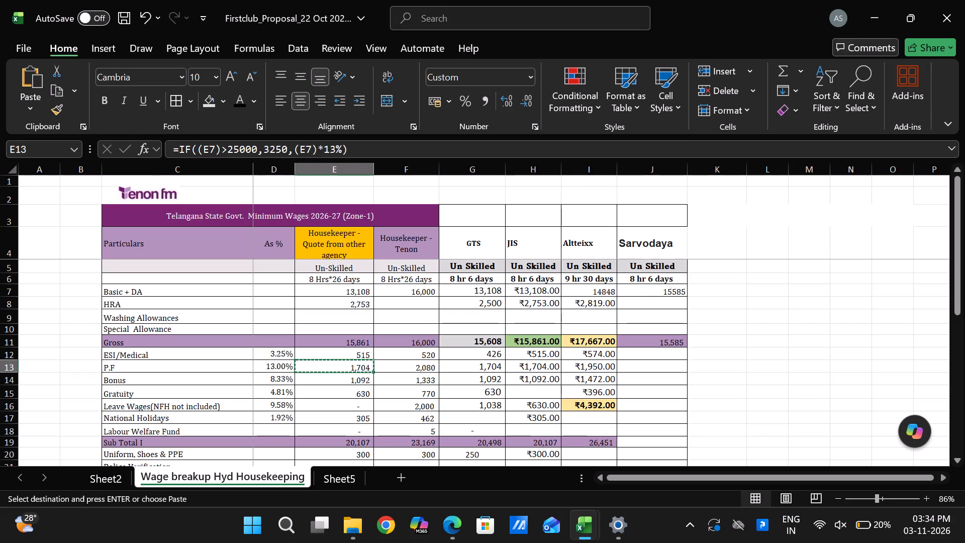
pyautogui.click(650, 370)
pyautogui.hotkey('ctrl', 'v')
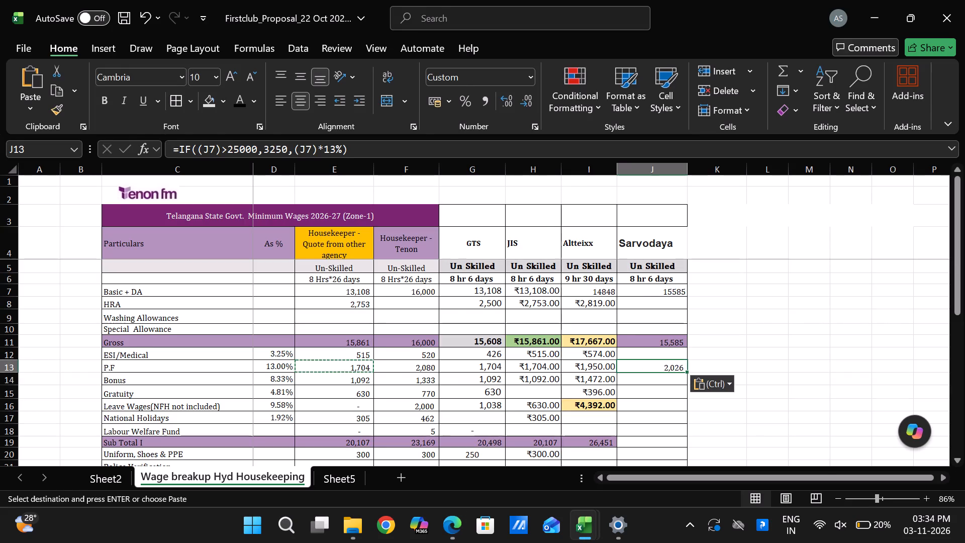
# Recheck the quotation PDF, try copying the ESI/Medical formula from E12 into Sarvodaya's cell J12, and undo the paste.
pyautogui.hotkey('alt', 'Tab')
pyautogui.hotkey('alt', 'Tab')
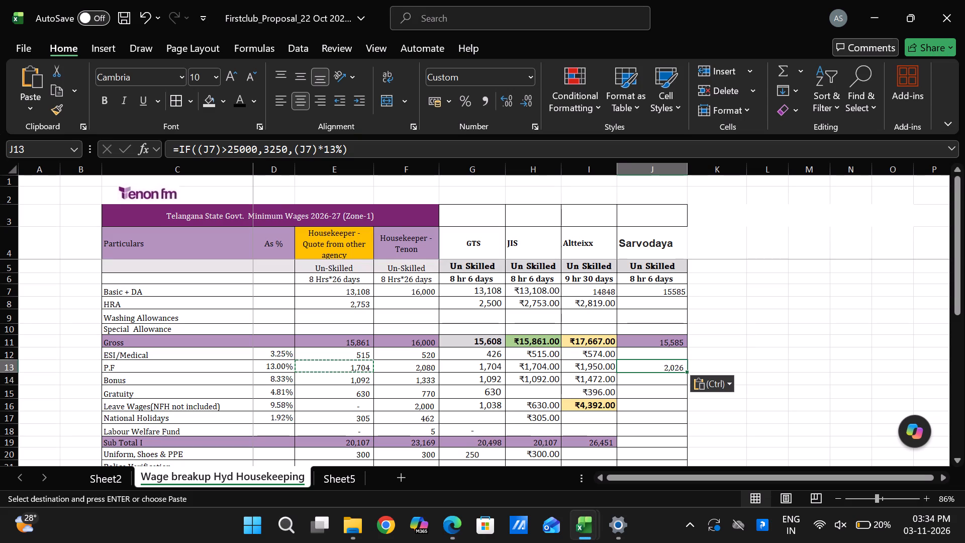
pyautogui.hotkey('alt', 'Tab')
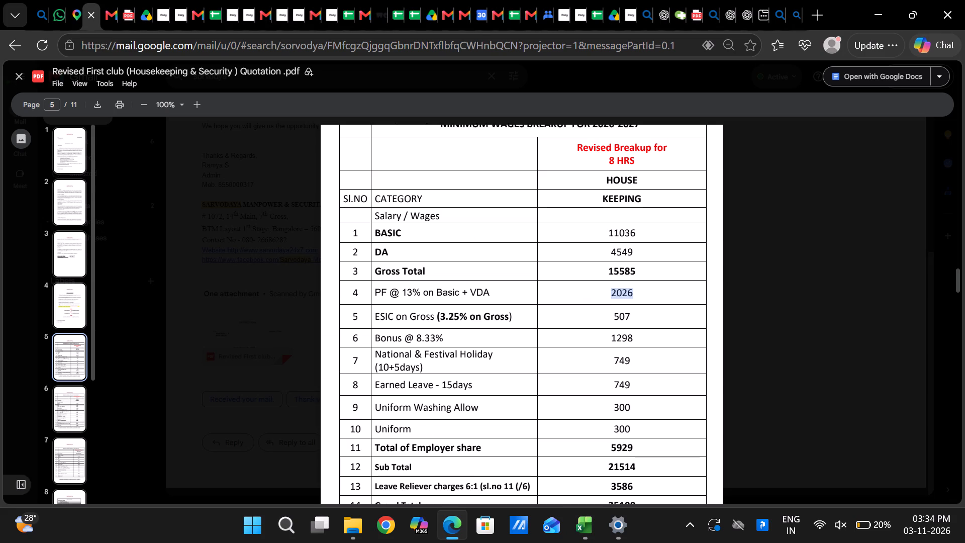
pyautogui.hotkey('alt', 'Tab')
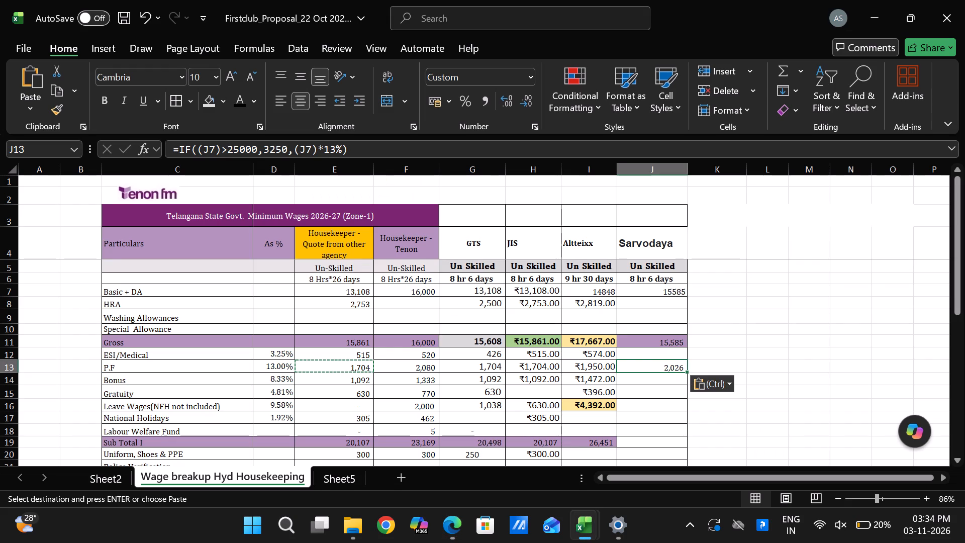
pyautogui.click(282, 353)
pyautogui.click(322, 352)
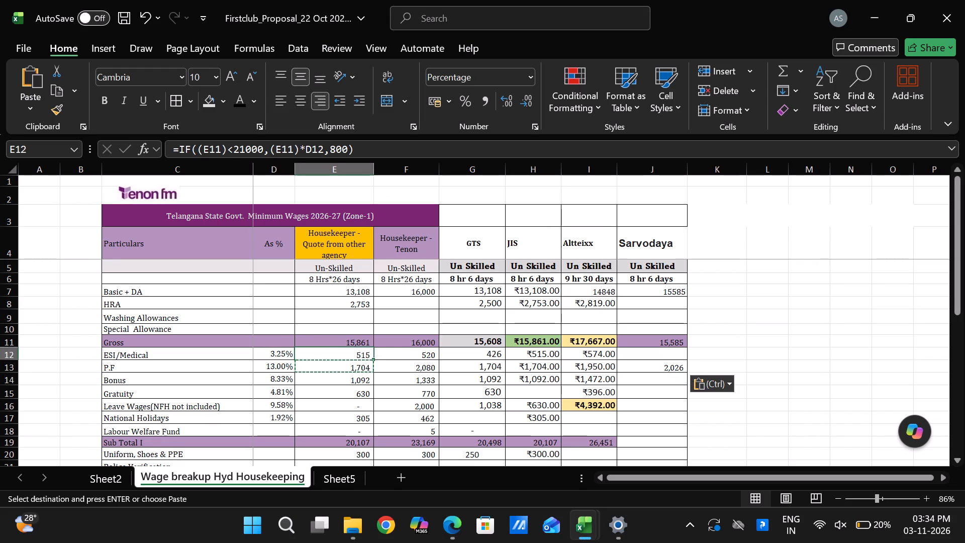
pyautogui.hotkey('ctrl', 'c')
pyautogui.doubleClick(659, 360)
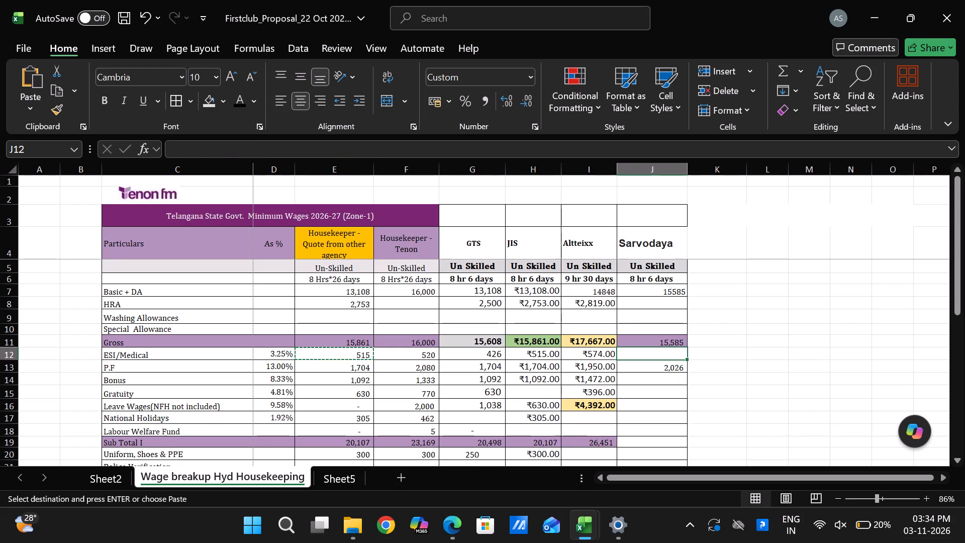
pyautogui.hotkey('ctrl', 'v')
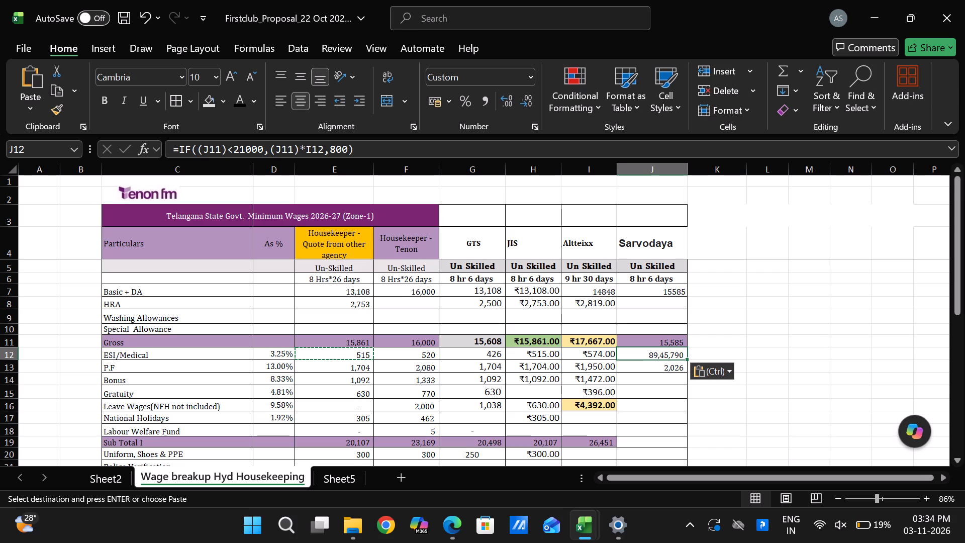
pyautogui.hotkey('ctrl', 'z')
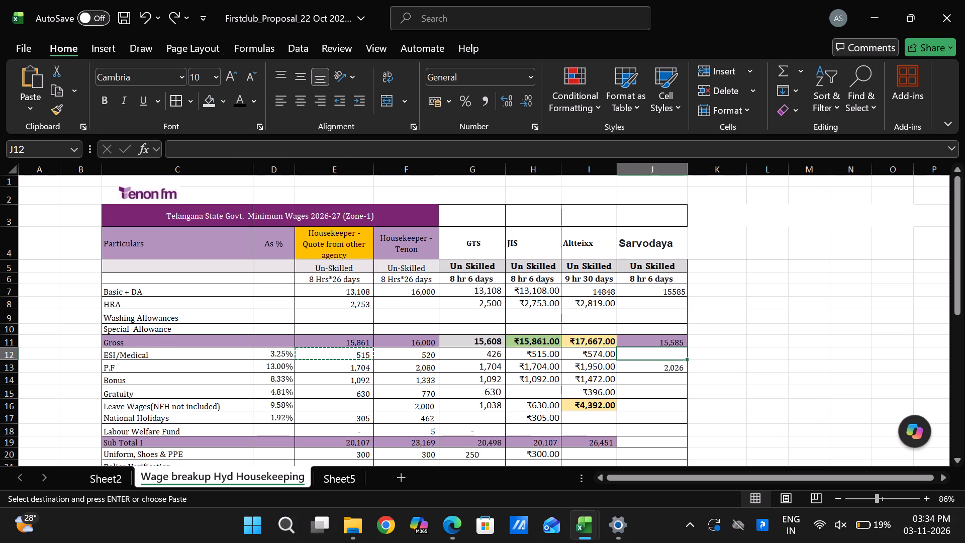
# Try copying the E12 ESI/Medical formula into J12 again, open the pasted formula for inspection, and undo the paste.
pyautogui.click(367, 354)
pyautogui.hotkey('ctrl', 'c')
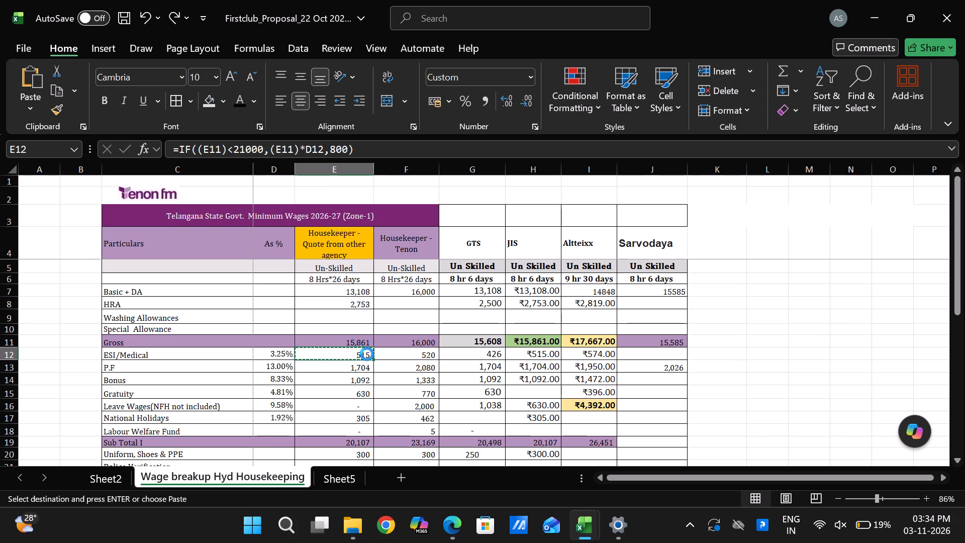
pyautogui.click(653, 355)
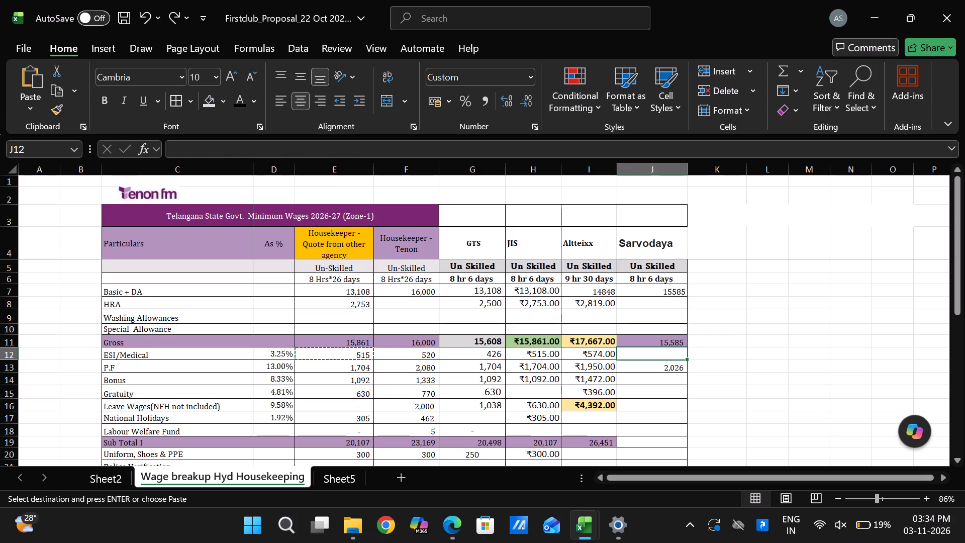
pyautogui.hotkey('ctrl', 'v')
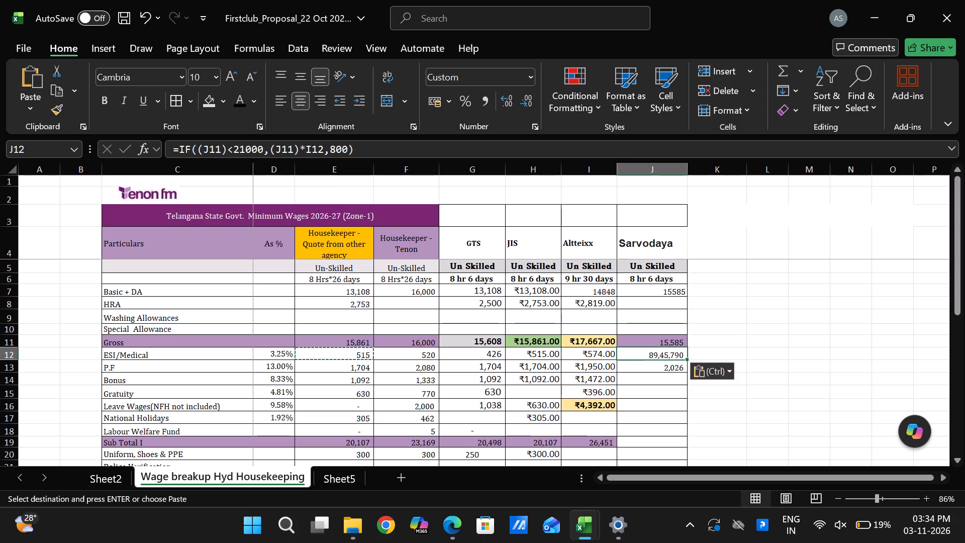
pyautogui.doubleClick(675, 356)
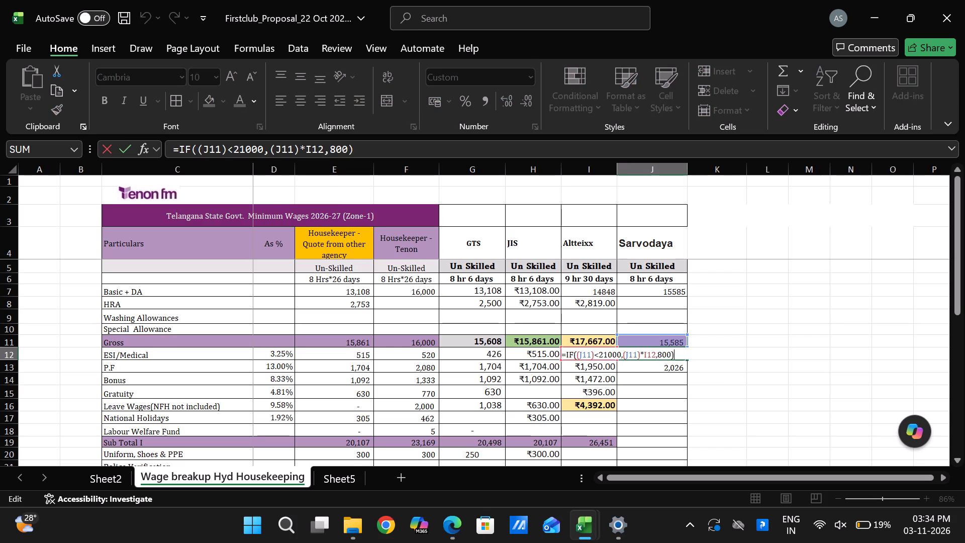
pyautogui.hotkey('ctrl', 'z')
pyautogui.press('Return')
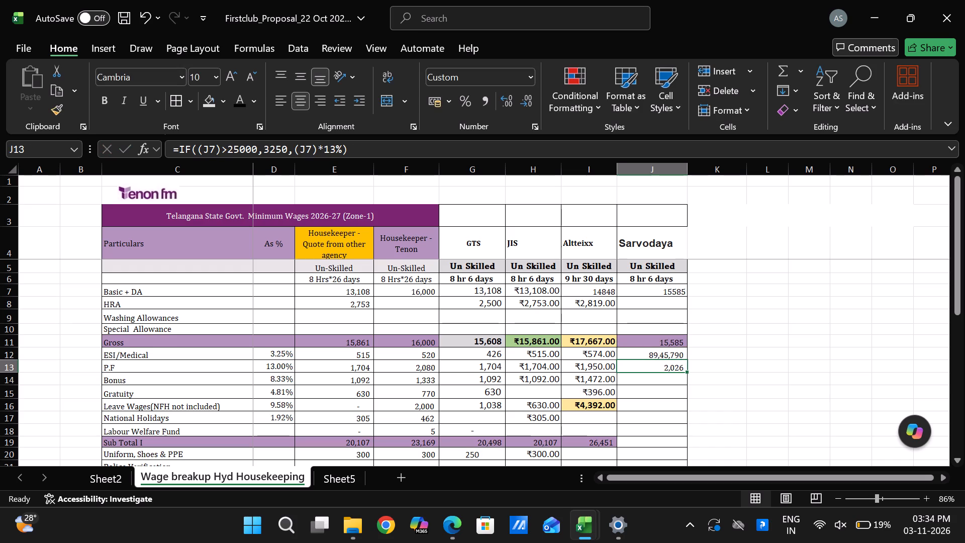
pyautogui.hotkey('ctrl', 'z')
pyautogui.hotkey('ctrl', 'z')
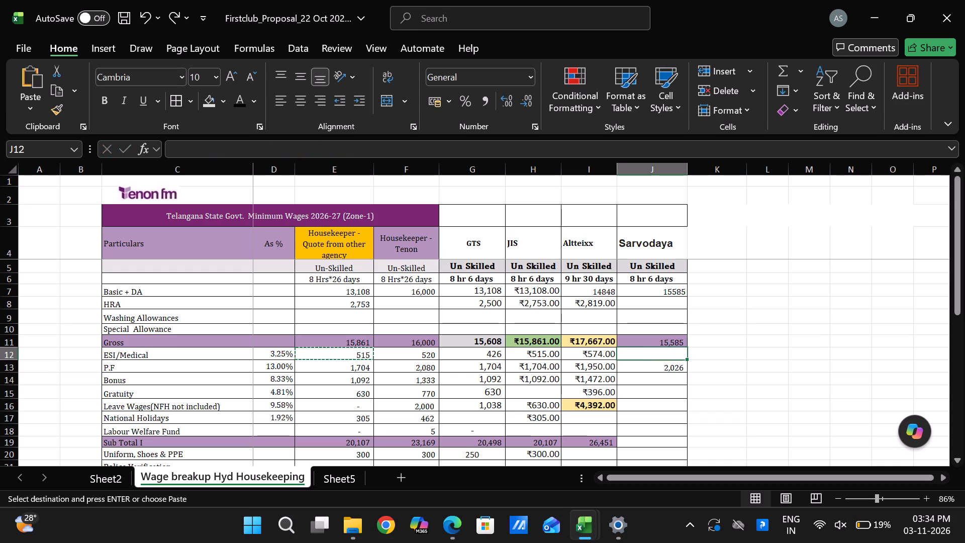
# Copy the ESIC on Gross amount 507 from the quotation PDF into Sarvodaya's ESI/Medical cell, J12.
pyautogui.hotkey('alt', 'Tab')
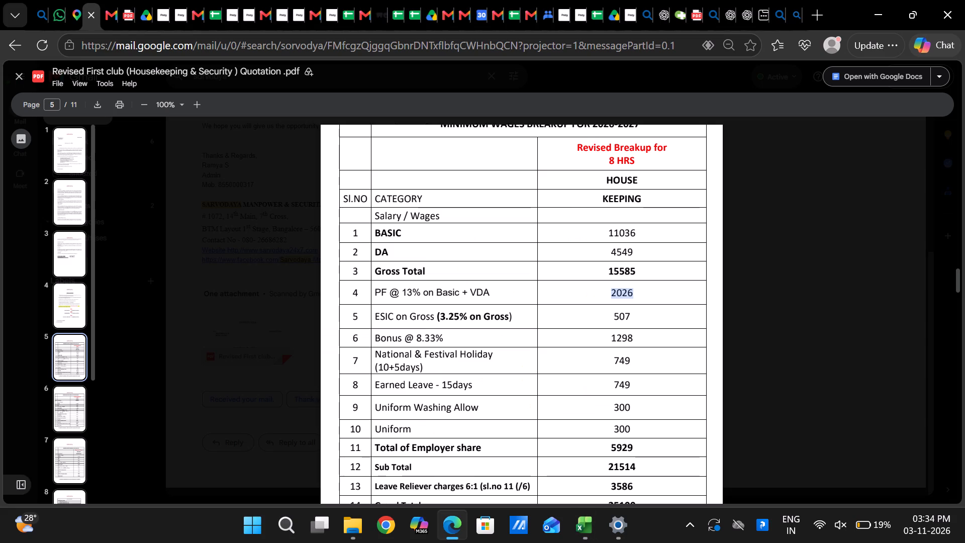
pyautogui.doubleClick(618, 317)
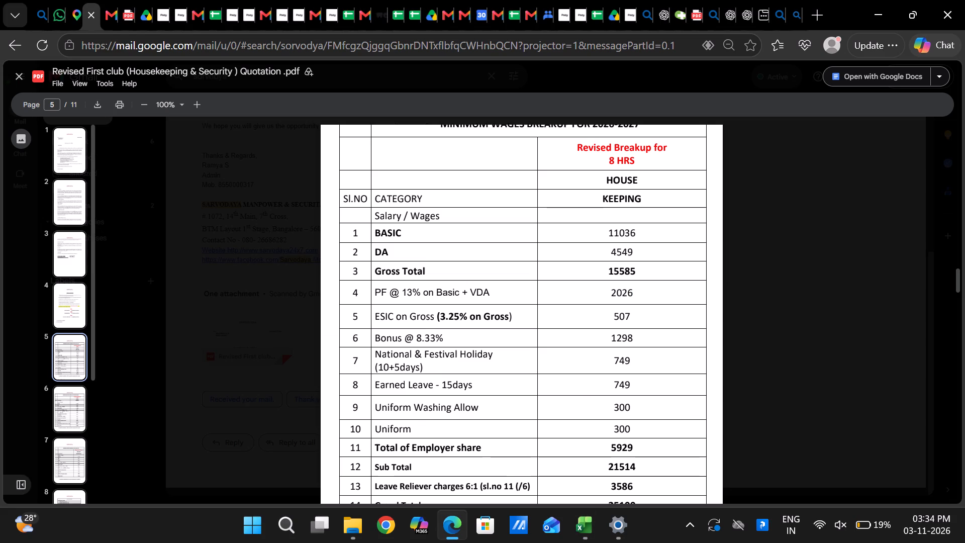
pyautogui.hotkey('ctrl', 'c')
pyautogui.hotkey('alt', 'Tab')
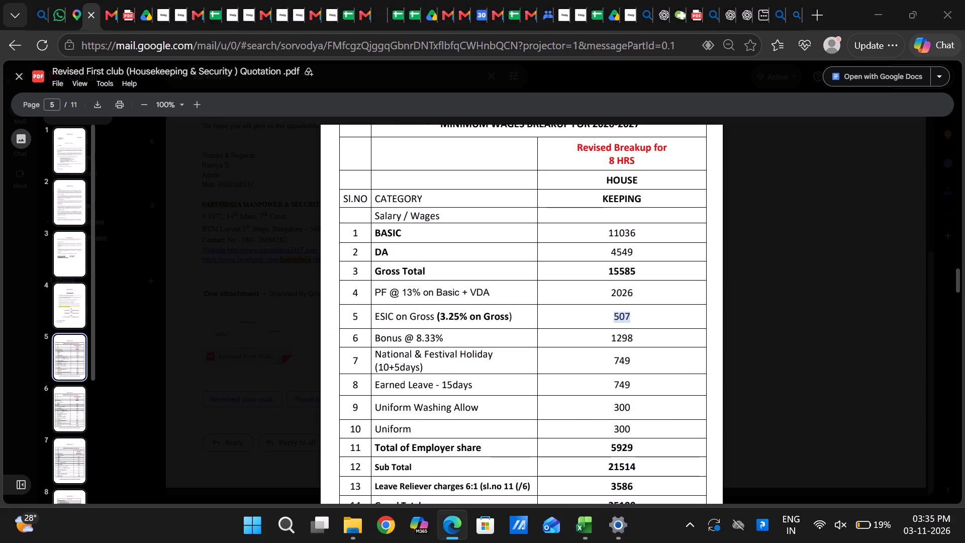
pyautogui.hotkey('ctrl', 'v')
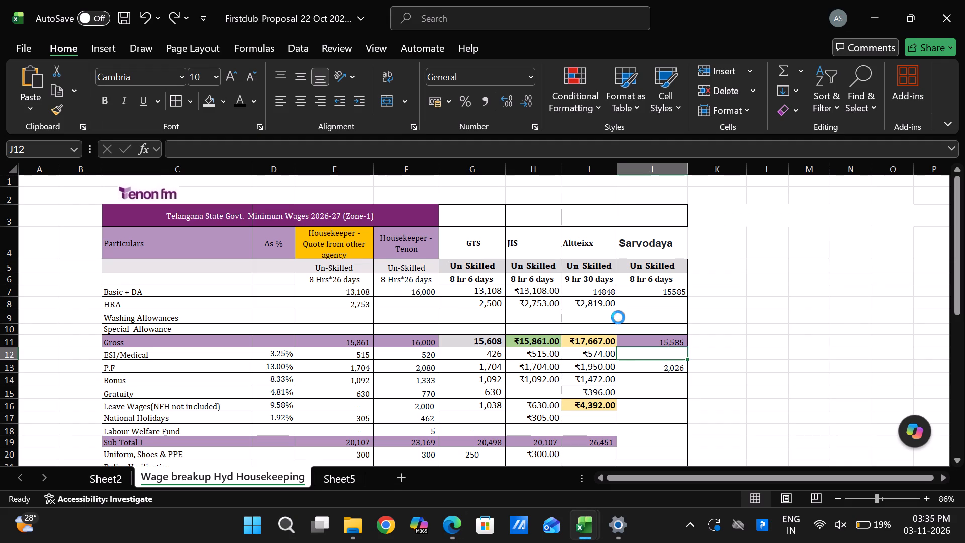
pyautogui.click(659, 380)
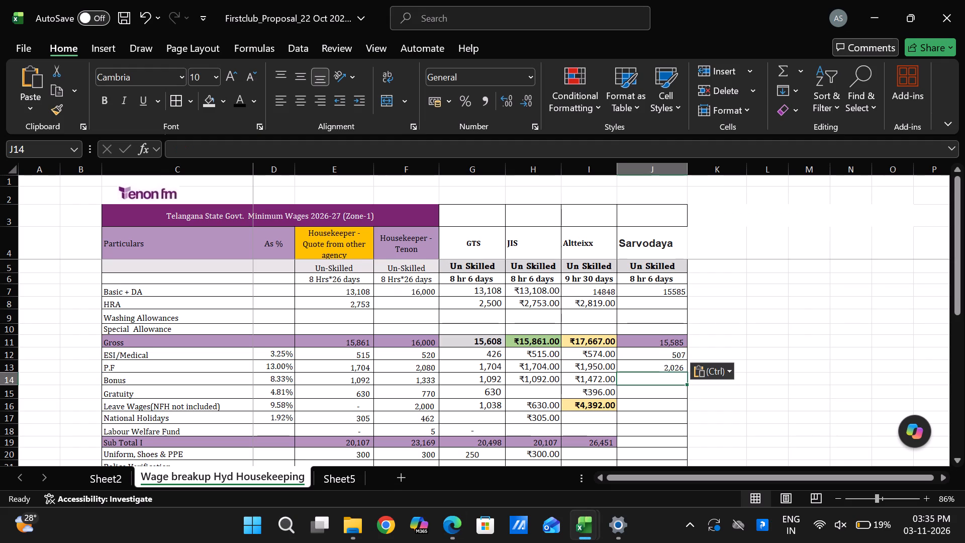
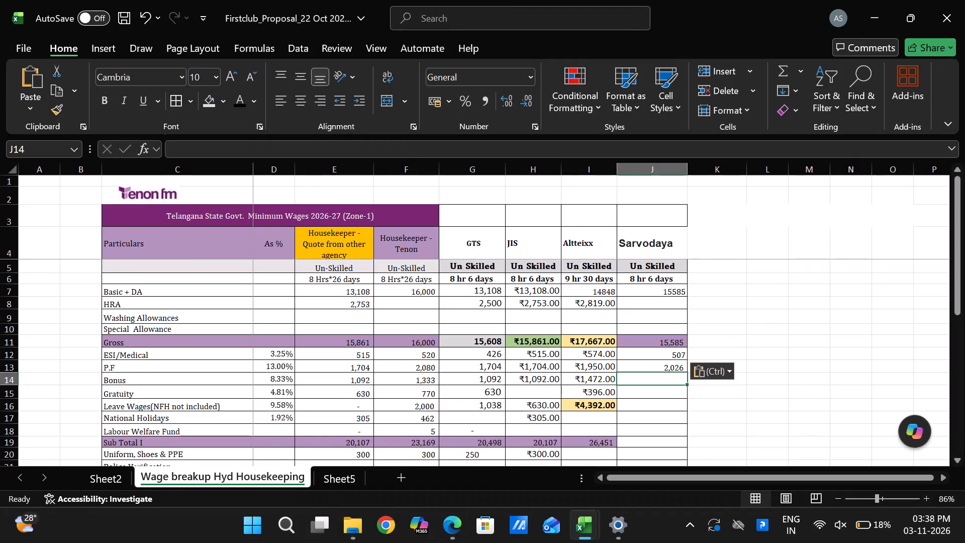
# Copy the Bonus formula from E14 into Sarvodaya's Bonus cell, J14, and check it against the quotation PDF.
pyautogui.click(322, 382)
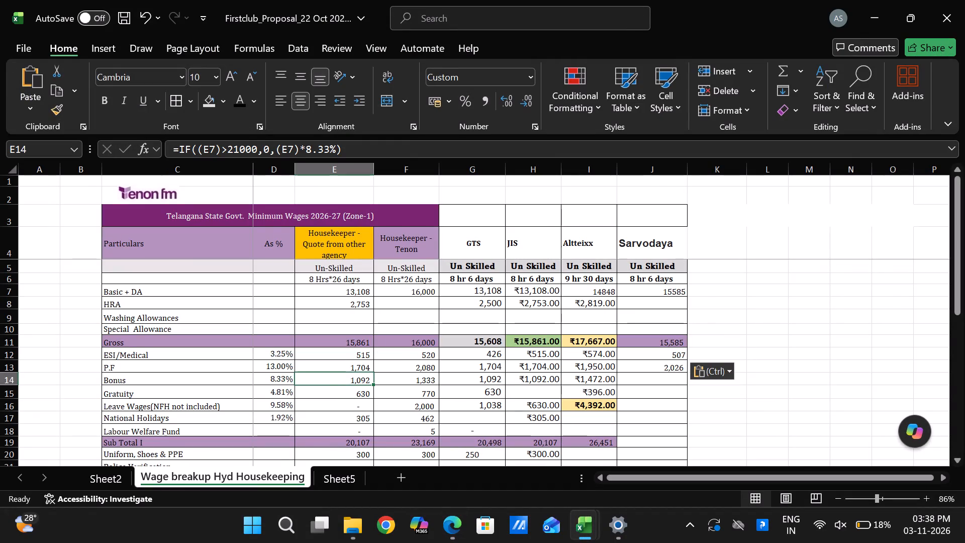
pyautogui.hotkey('ctrl', 'c')
pyautogui.click(642, 380)
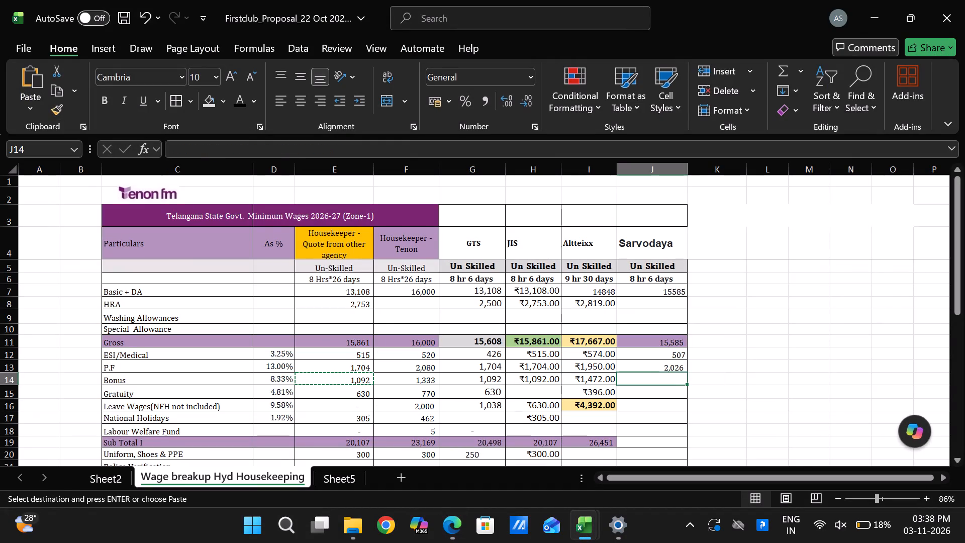
pyautogui.hotkey('ctrl', 'v')
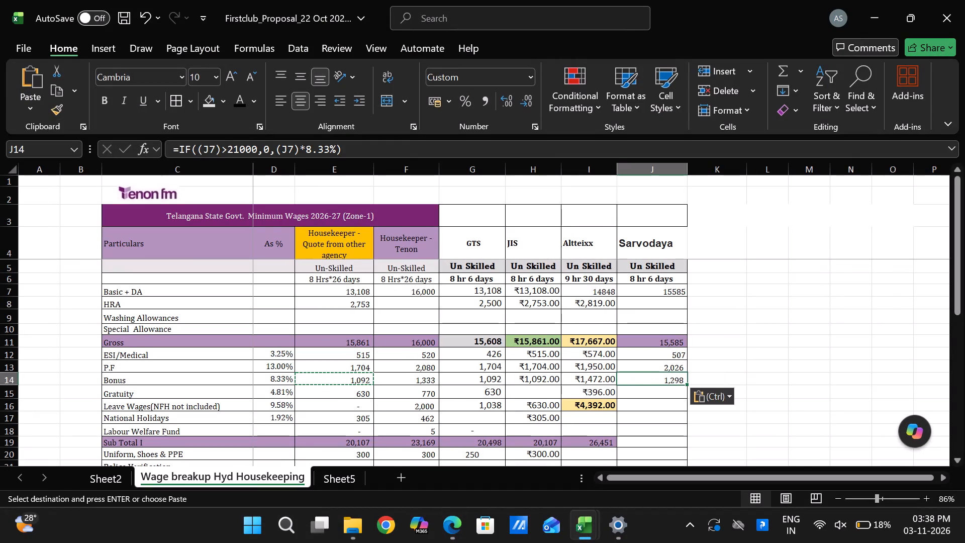
pyautogui.hotkey('alt', 'Tab')
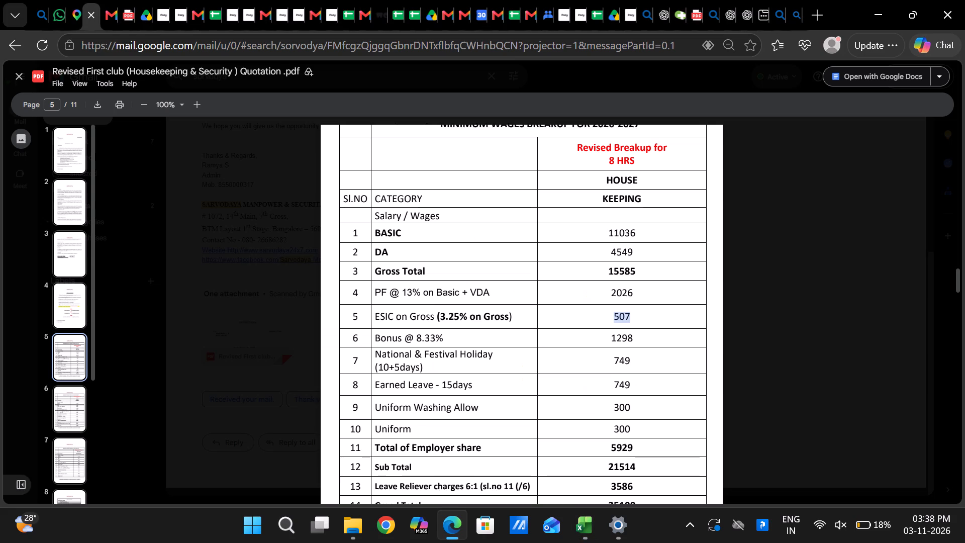
pyautogui.hotkey('alt', 'Tab')
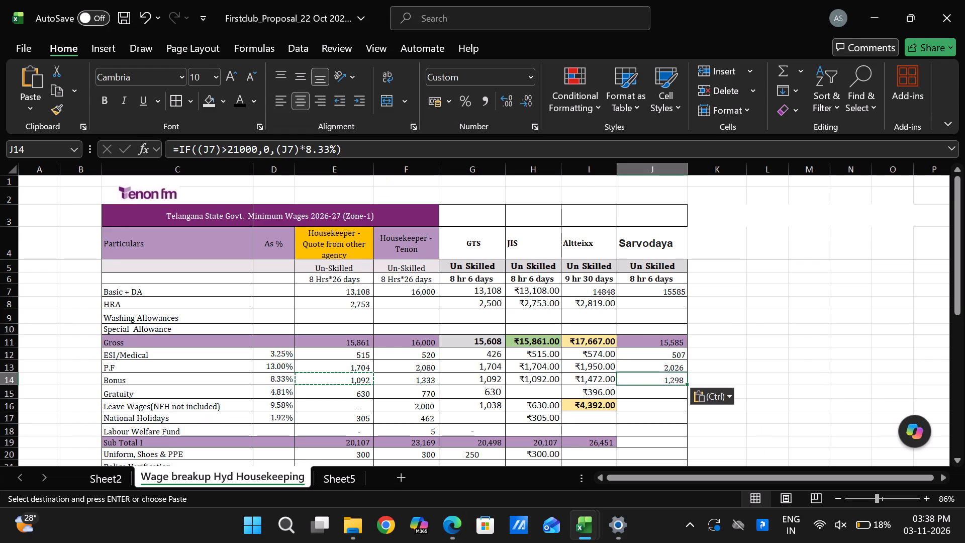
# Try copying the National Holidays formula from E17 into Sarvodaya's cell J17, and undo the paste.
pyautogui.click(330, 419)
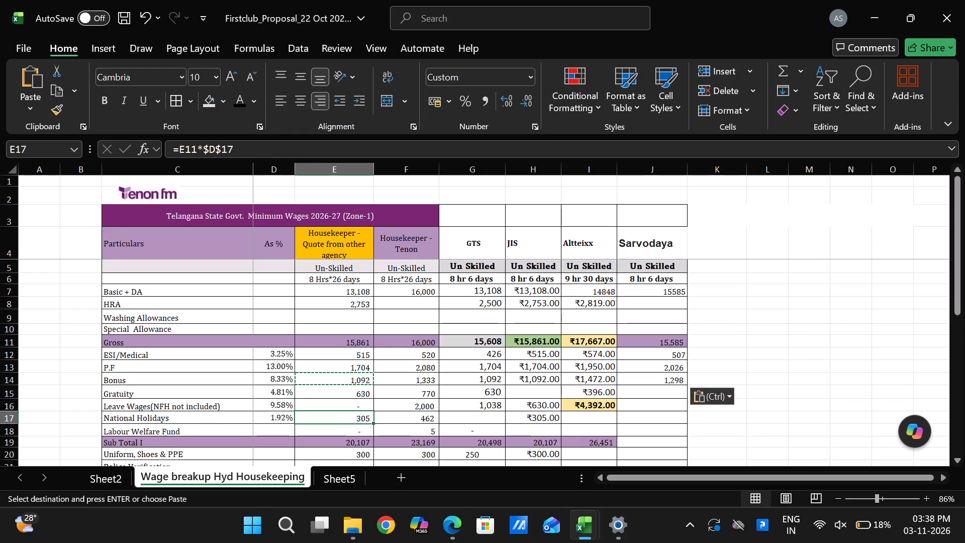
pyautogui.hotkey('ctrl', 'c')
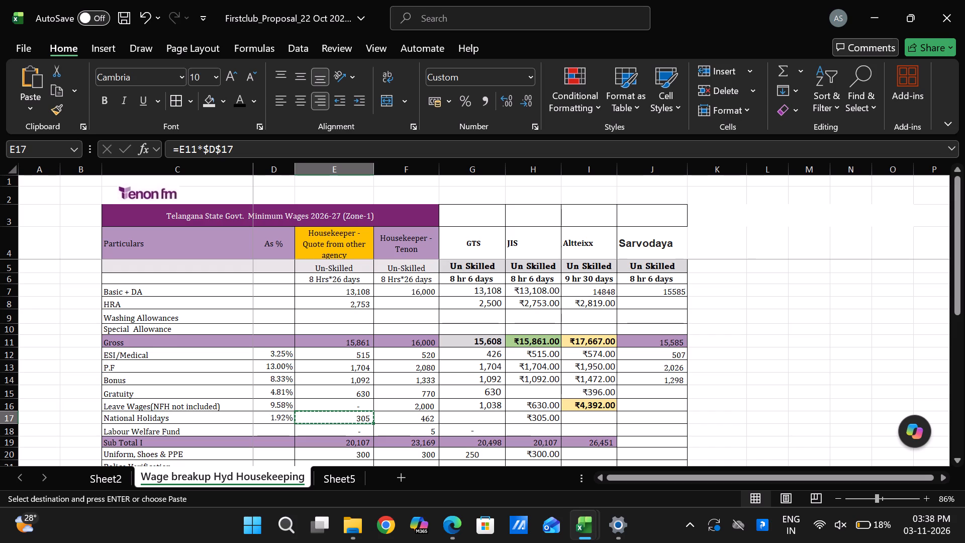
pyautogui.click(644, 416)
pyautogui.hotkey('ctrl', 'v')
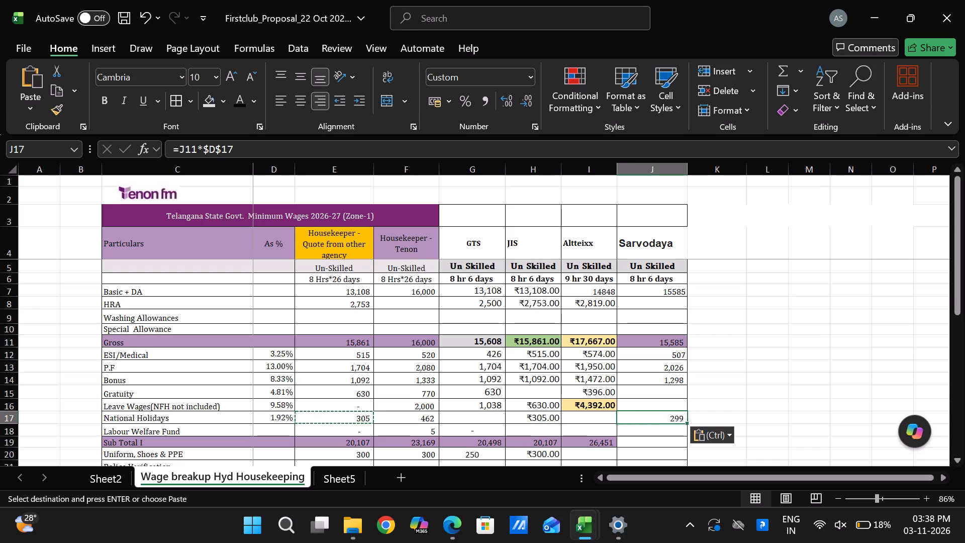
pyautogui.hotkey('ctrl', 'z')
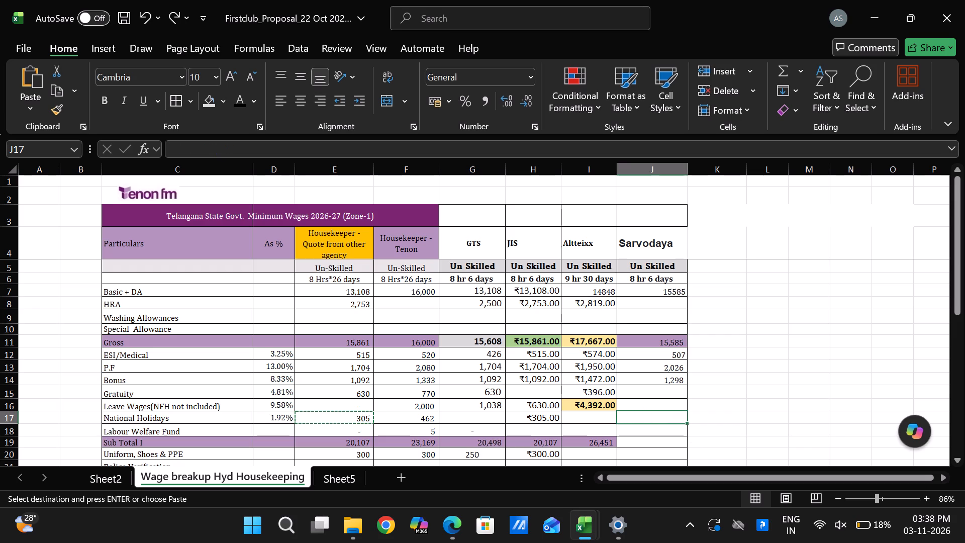
# Copy the National & Festival Holiday amount 749 from the quotation PDF into Sarvodaya's National Holidays cell, J17.
pyautogui.hotkey('alt', 'Tab')
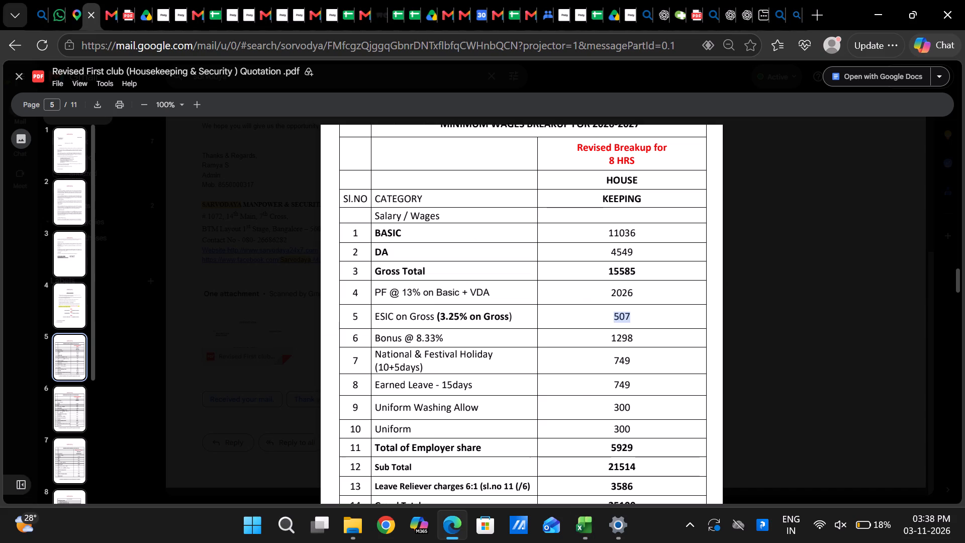
pyautogui.doubleClick(619, 359)
pyautogui.hotkey('ctrl', 'c')
pyautogui.hotkey('alt', 'Tab')
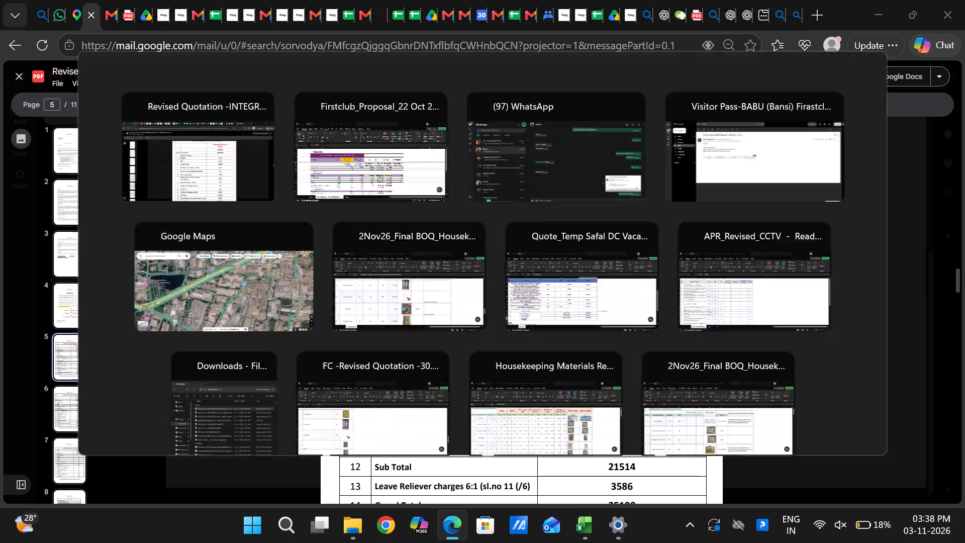
pyautogui.hotkey('ctrl', 'v')
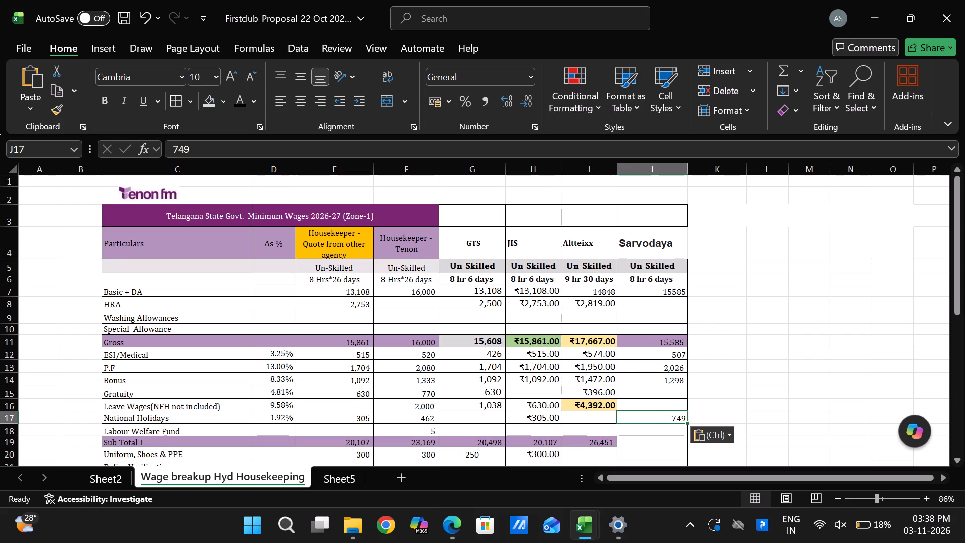
# Copy the label "National & Festival Holiday (10+5days)" from the quotation PDF into K17, beside Sarvodaya's holiday amount.
pyautogui.hotkey('alt', 'Tab')
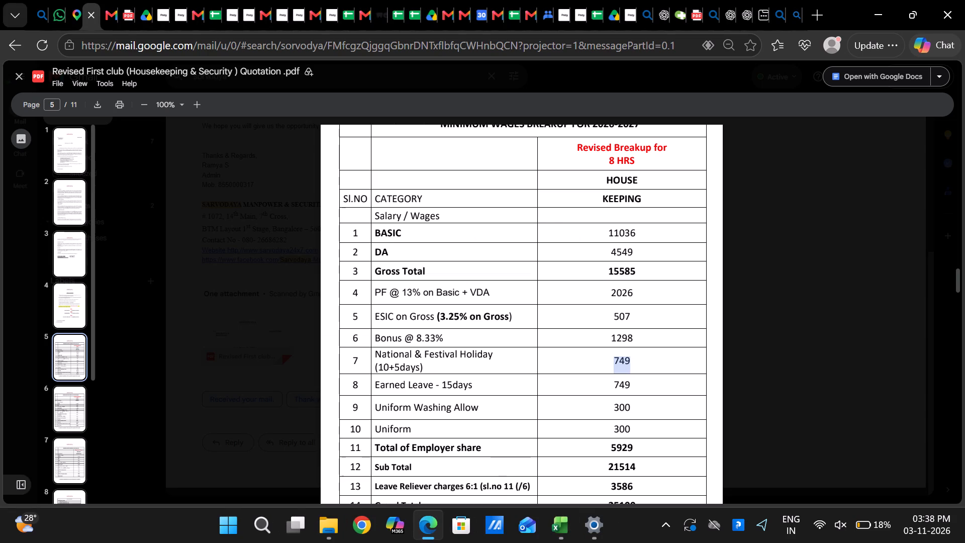
pyautogui.moveTo(423, 366); pyautogui.dragTo(376, 351)
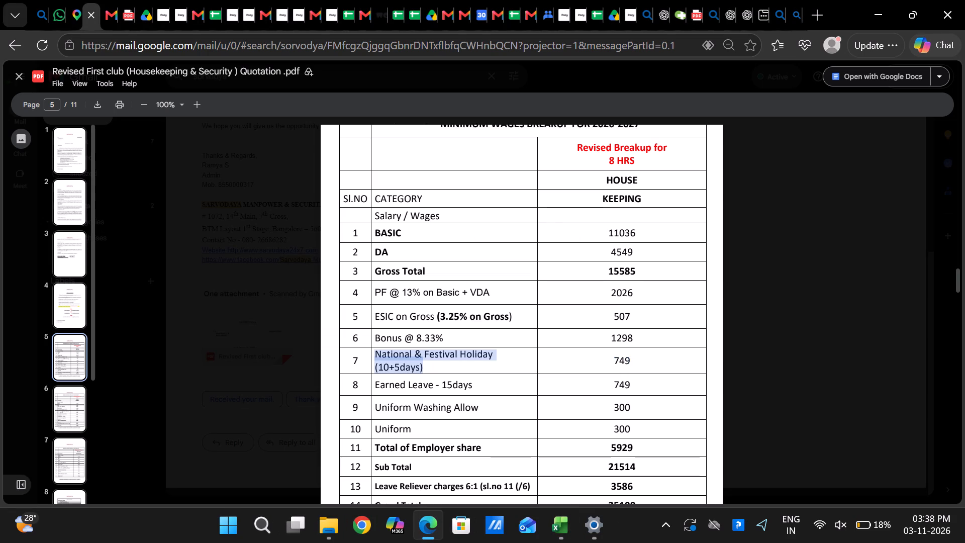
pyautogui.hotkey('ctrl', 'c')
pyautogui.hotkey('alt', 'Tab')
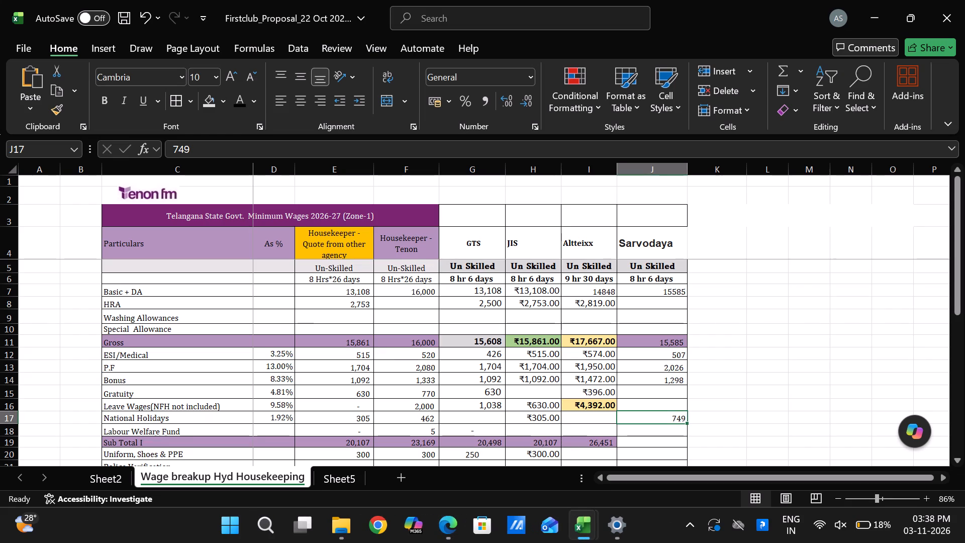
pyautogui.click(699, 420)
pyautogui.hotkey('ctrl', 'v')
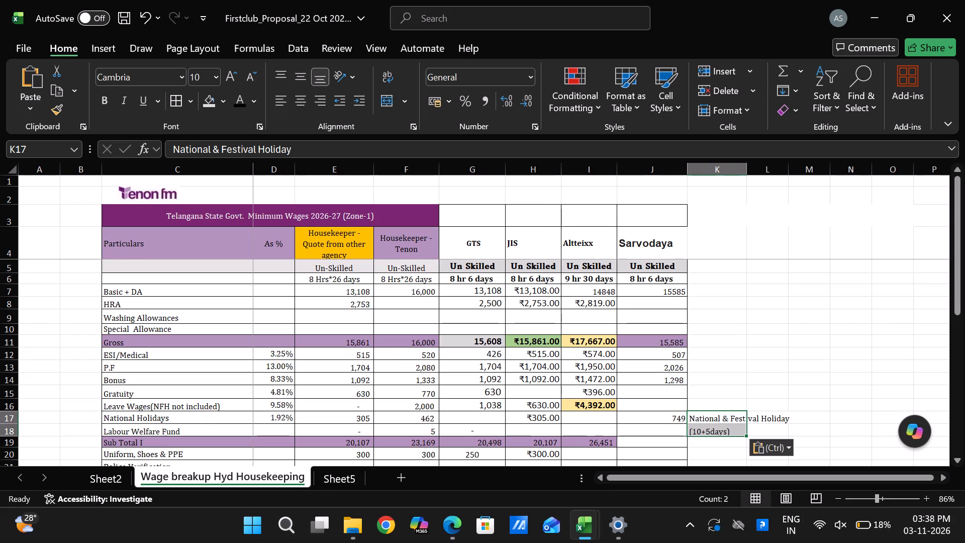
# Wrap the pasted holiday note in column K, widen the column to fit its first line, and autofit row 17's height.
pyautogui.click(379, 69)
pyautogui.scroll(-1, 733, 414)
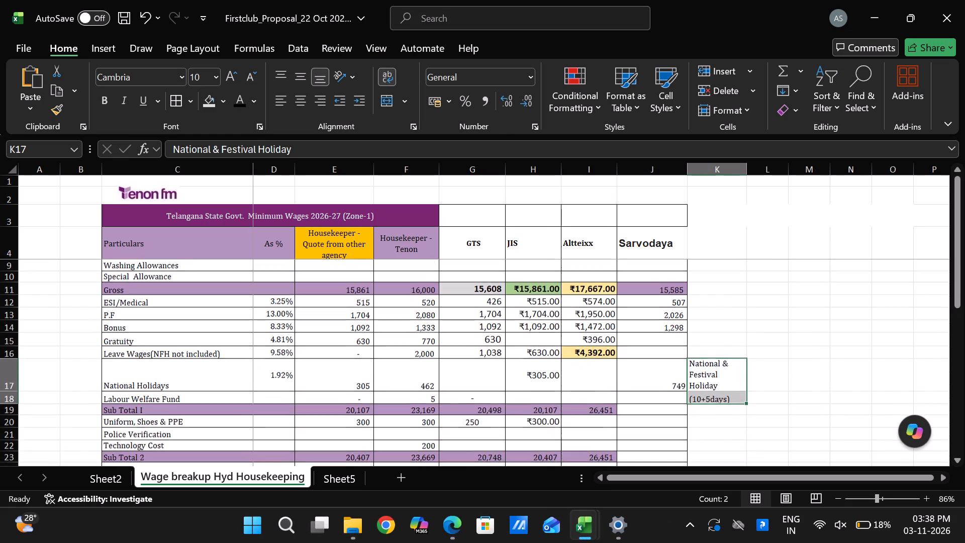
pyautogui.scroll(-2, 733, 414)
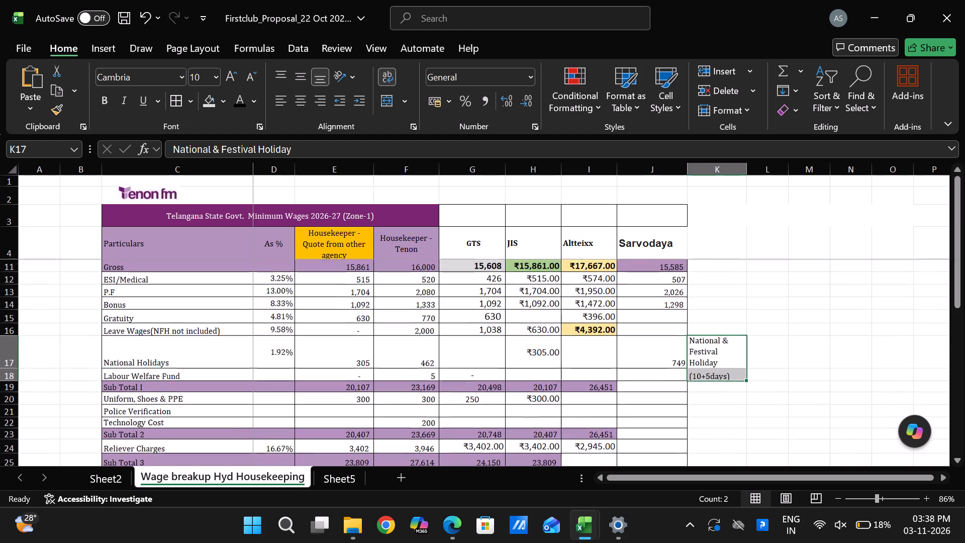
pyautogui.moveTo(751, 169); pyautogui.dragTo(802, 178)
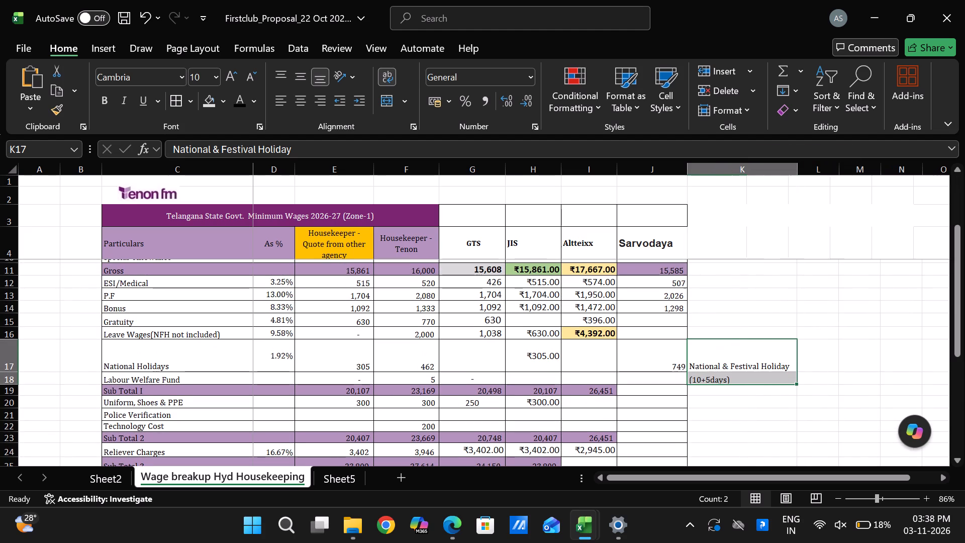
pyautogui.doubleClick(12, 372)
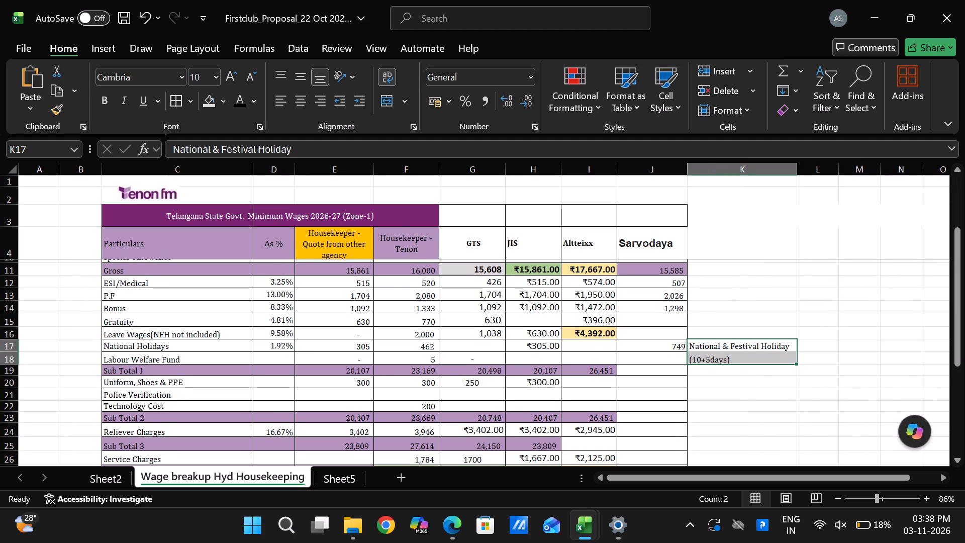
pyautogui.click(636, 345)
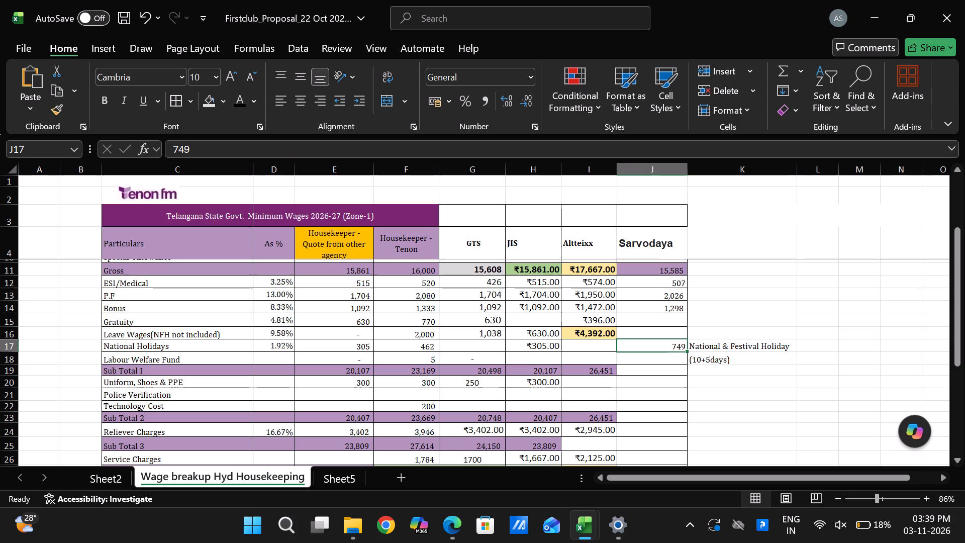
pyautogui.click(755, 358)
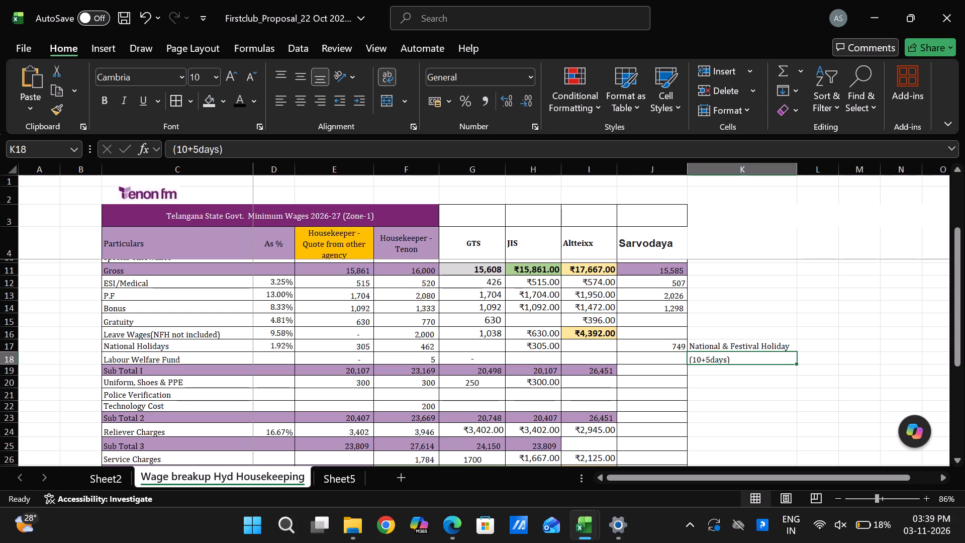
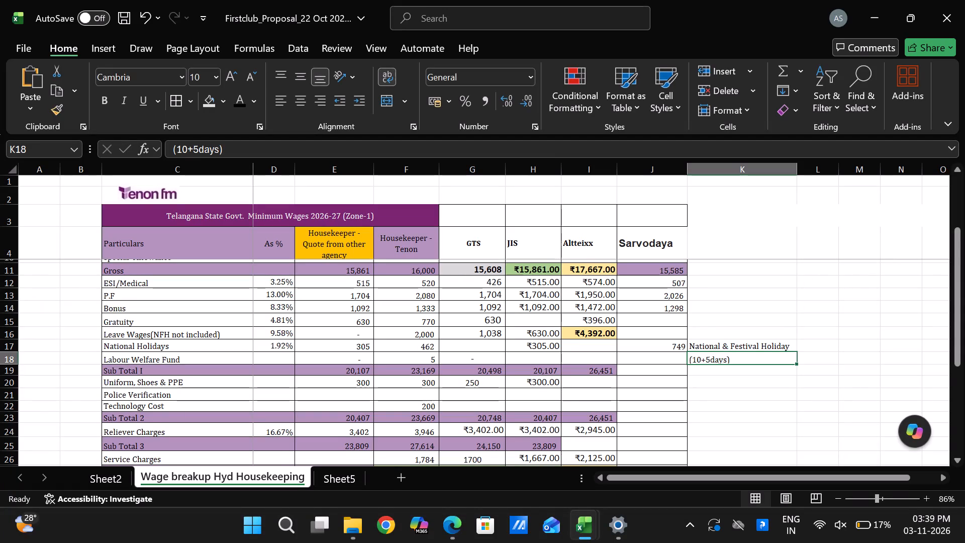
# Copy the Earned Leave amount 749 from the quotation PDF into Sarvodaya's Leave Wages cell, J16.
pyautogui.click(658, 337)
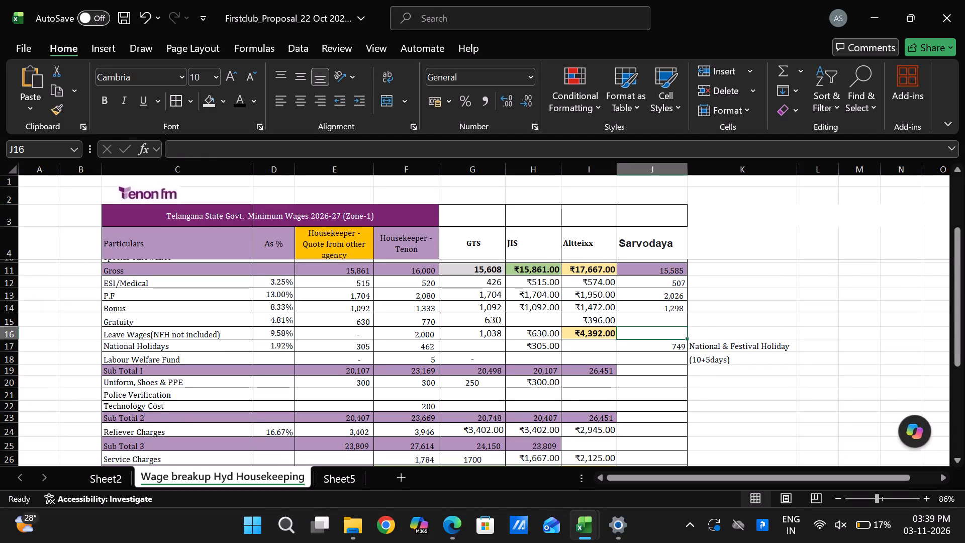
pyautogui.hotkey('alt', 'Tab')
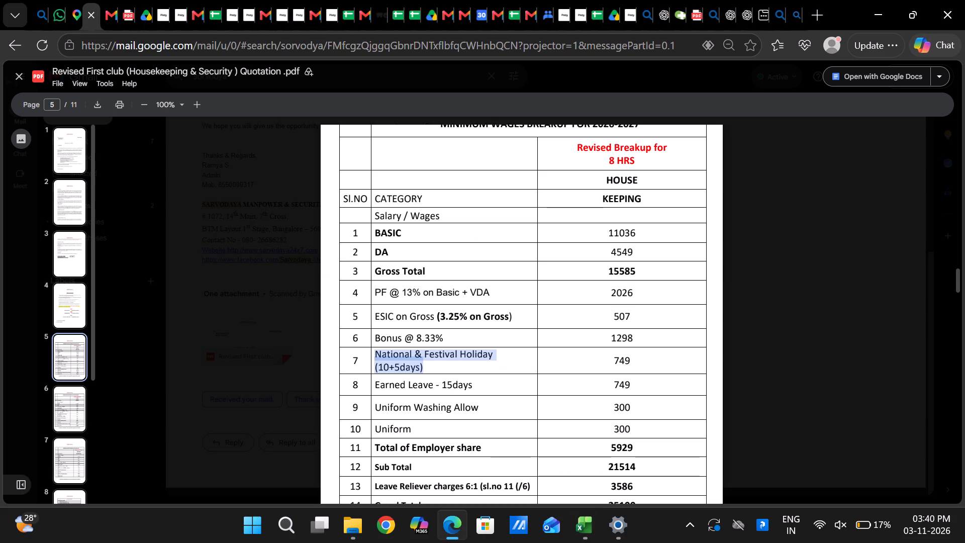
pyautogui.click(627, 385)
pyautogui.doubleClick(627, 385)
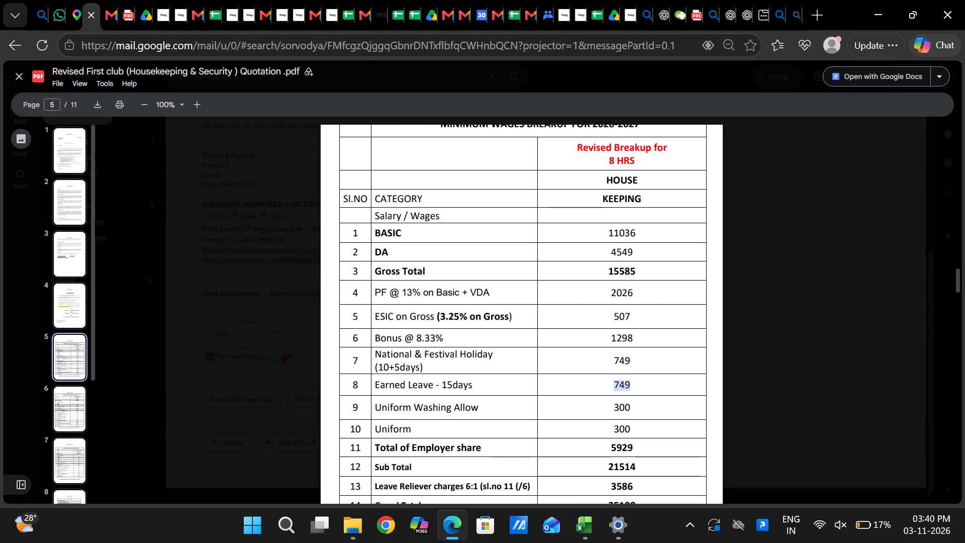
pyautogui.hotkey('ctrl', 'c')
pyautogui.hotkey('alt', 'Tab')
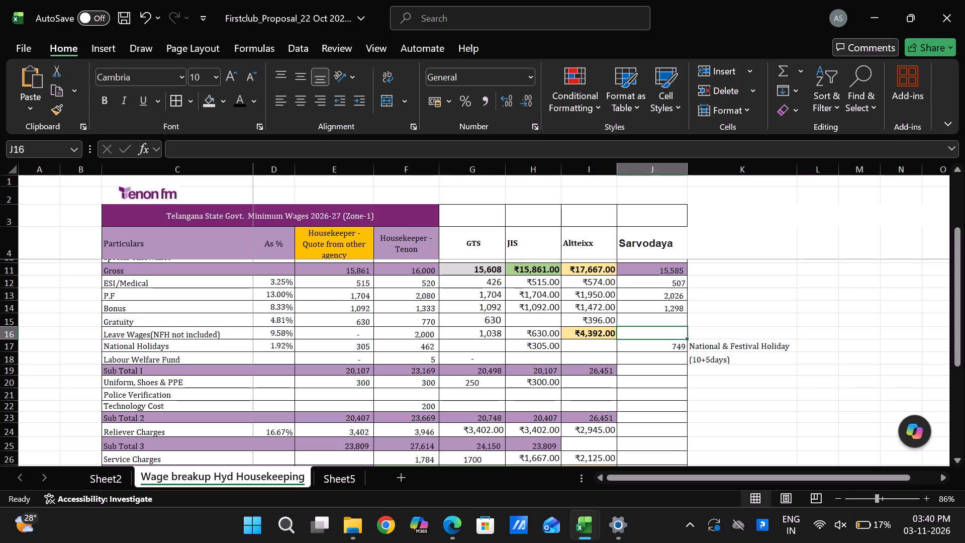
pyautogui.hotkey('ctrl', 'v')
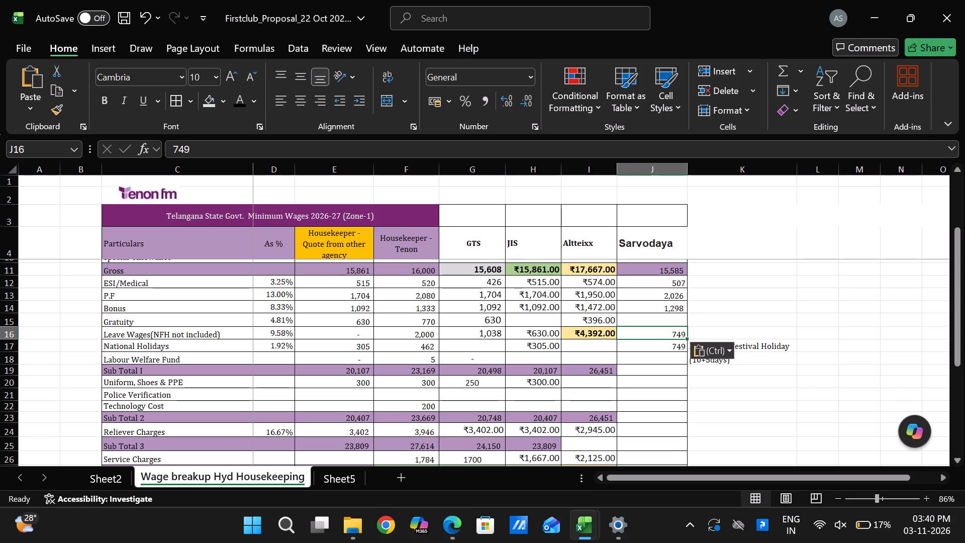
# Copy the label "Earned Leave - 15days" from the quotation PDF into K16, beside Sarvodaya's leave wages amount.
pyautogui.hotkey('alt', 'Tab')
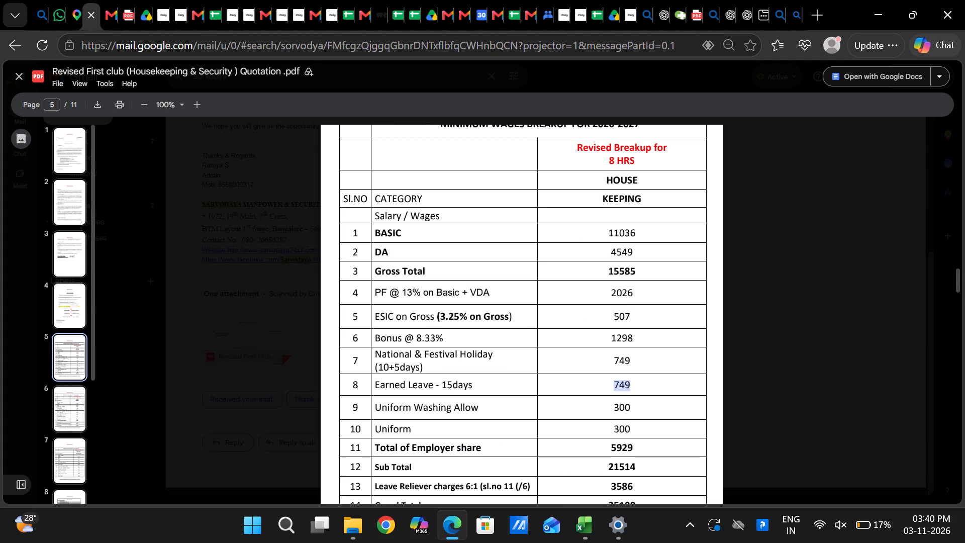
pyautogui.moveTo(375, 385); pyautogui.dragTo(478, 386)
pyautogui.hotkey('ctrl', 'c')
pyautogui.hotkey('alt', 'Tab')
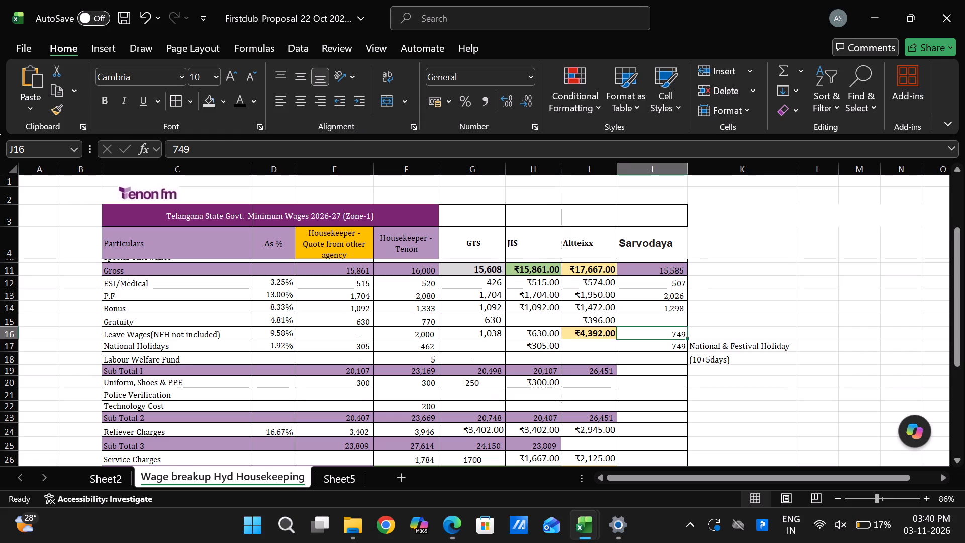
pyautogui.click(709, 332)
pyautogui.hotkey('ctrl', 'v')
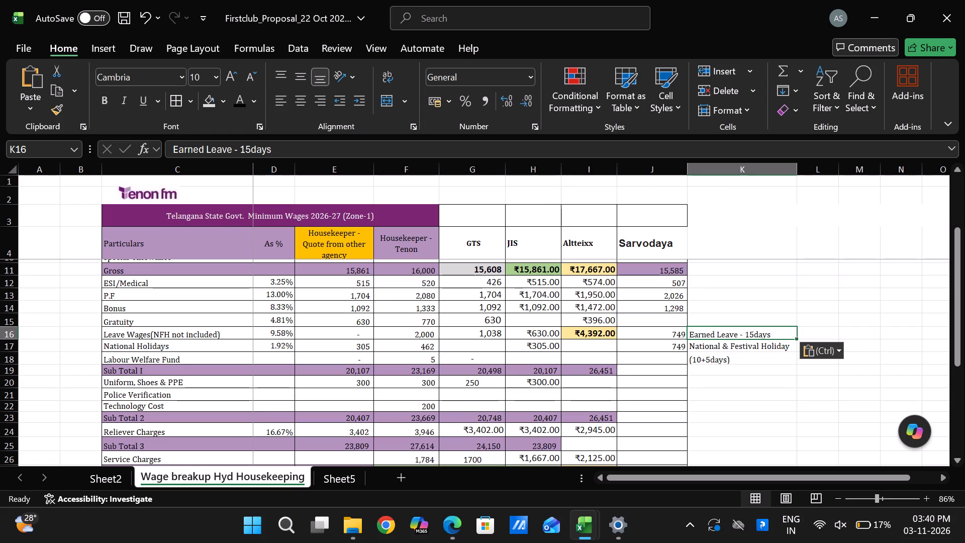
# Copy the Sub Total I formula from Tenon's cell F19 into Sarvodaya's cell J19.
pyautogui.click(423, 373)
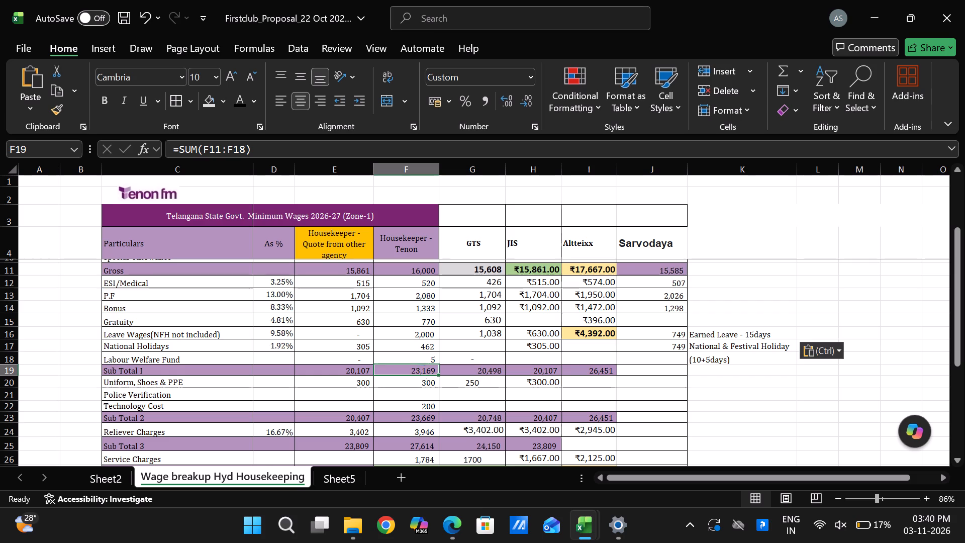
pyautogui.hotkey('ctrl', 'c')
pyautogui.click(661, 366)
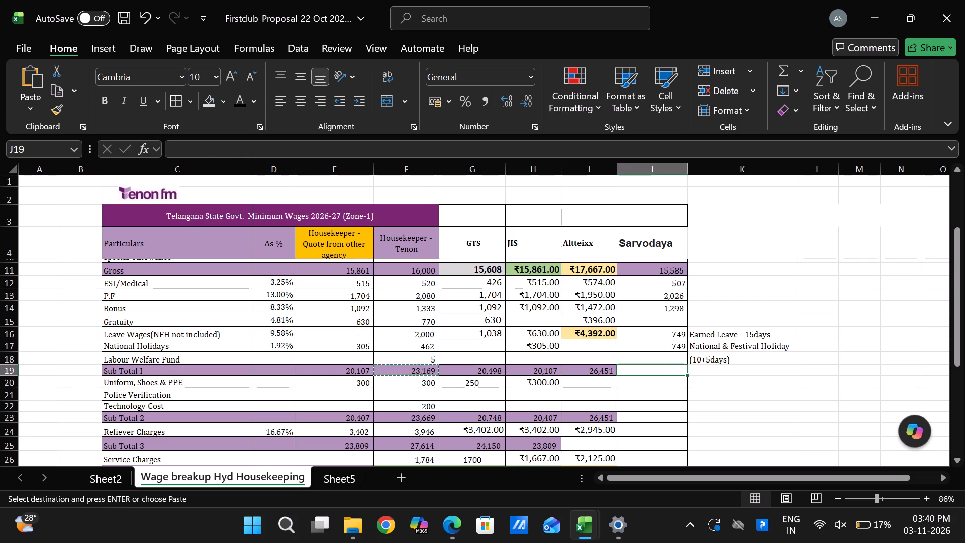
pyautogui.hotkey('ctrl', 'v')
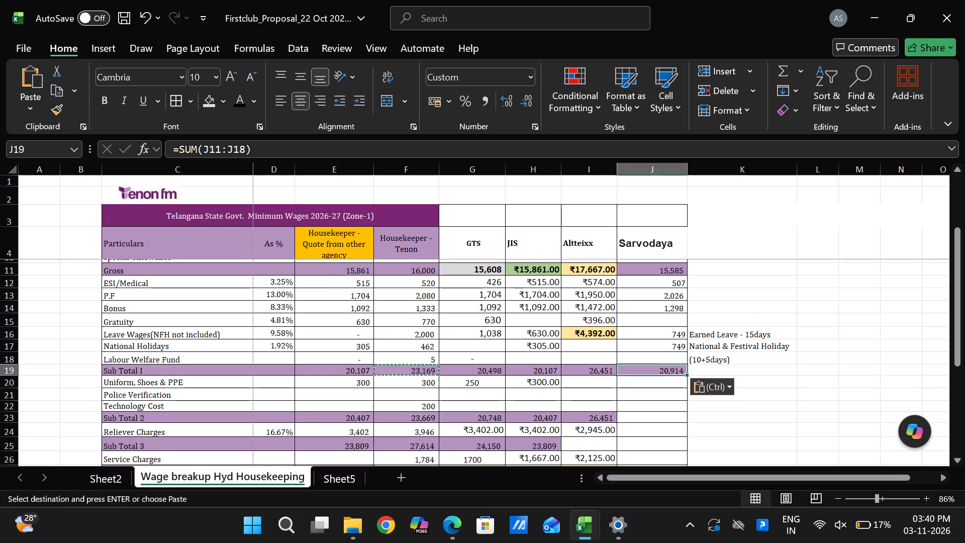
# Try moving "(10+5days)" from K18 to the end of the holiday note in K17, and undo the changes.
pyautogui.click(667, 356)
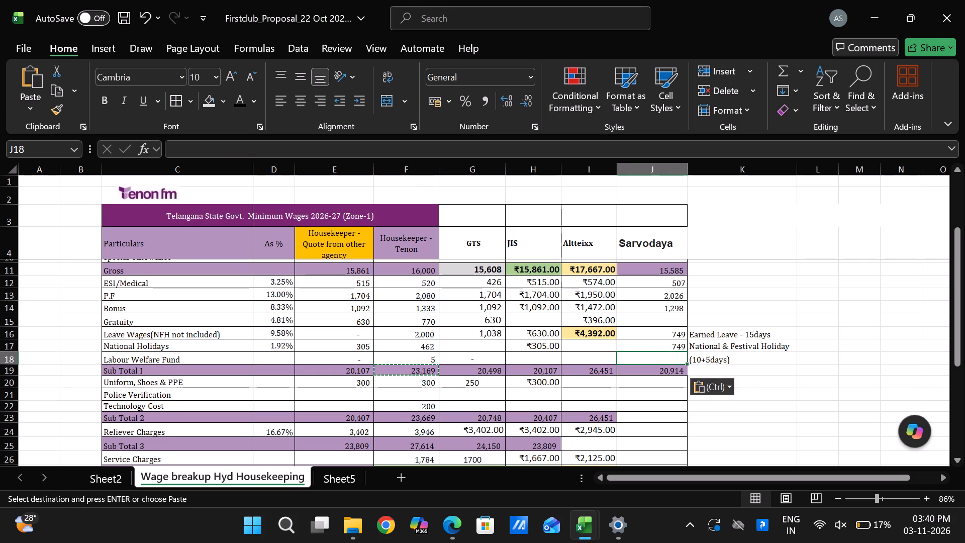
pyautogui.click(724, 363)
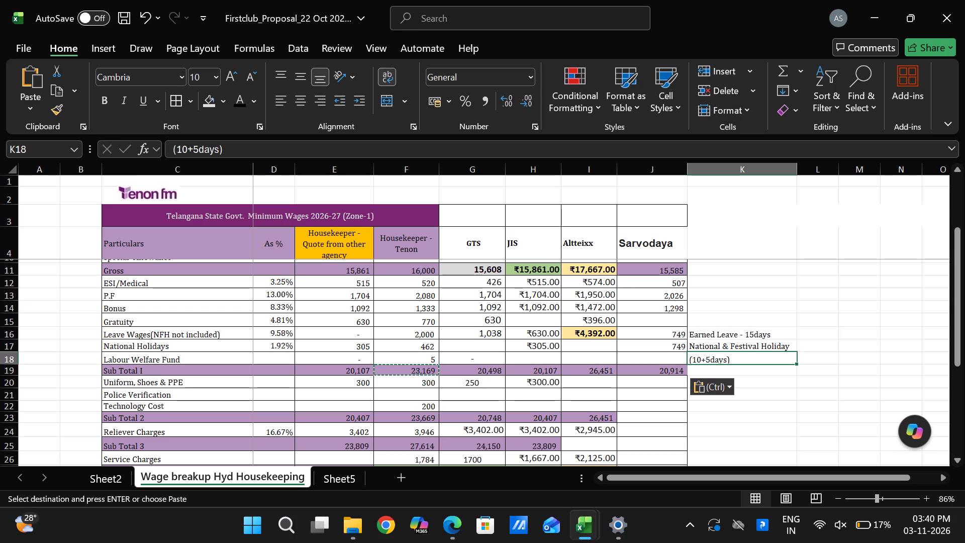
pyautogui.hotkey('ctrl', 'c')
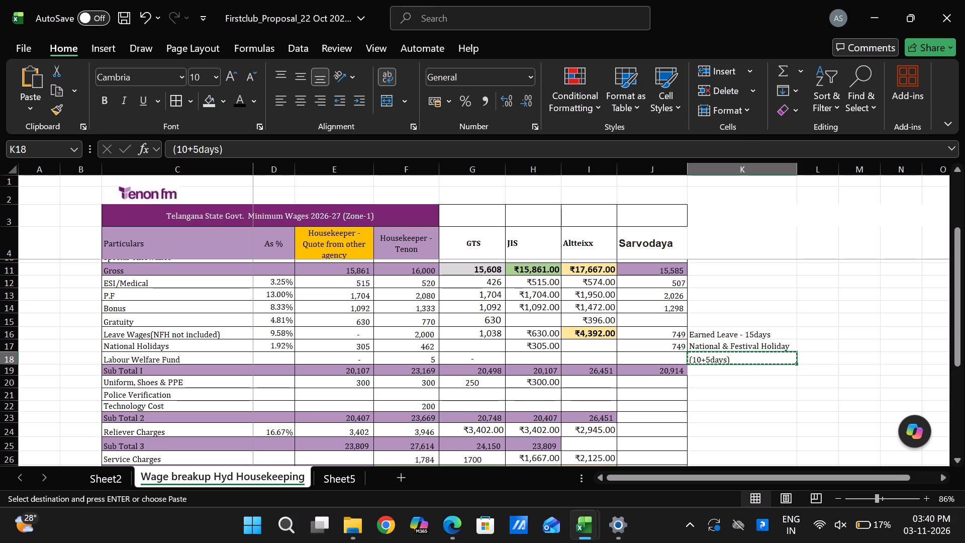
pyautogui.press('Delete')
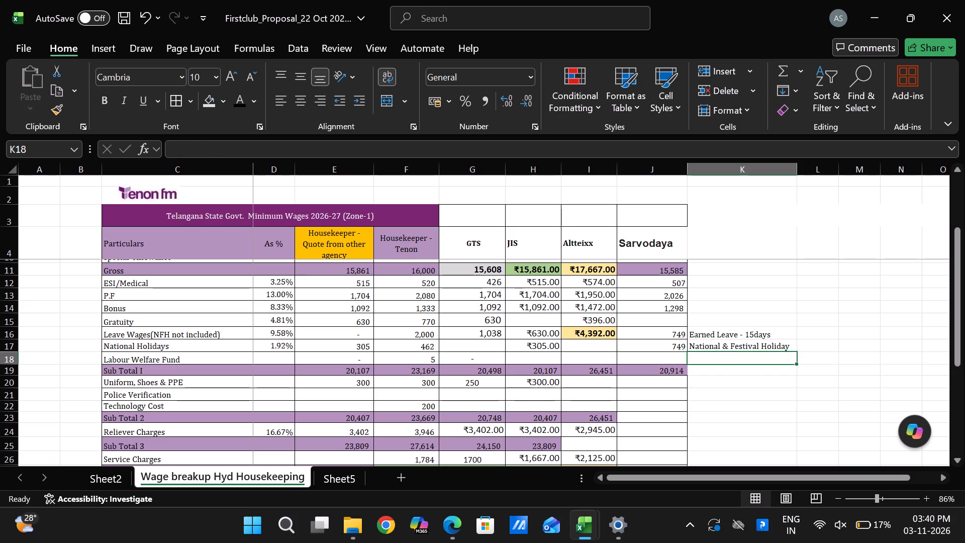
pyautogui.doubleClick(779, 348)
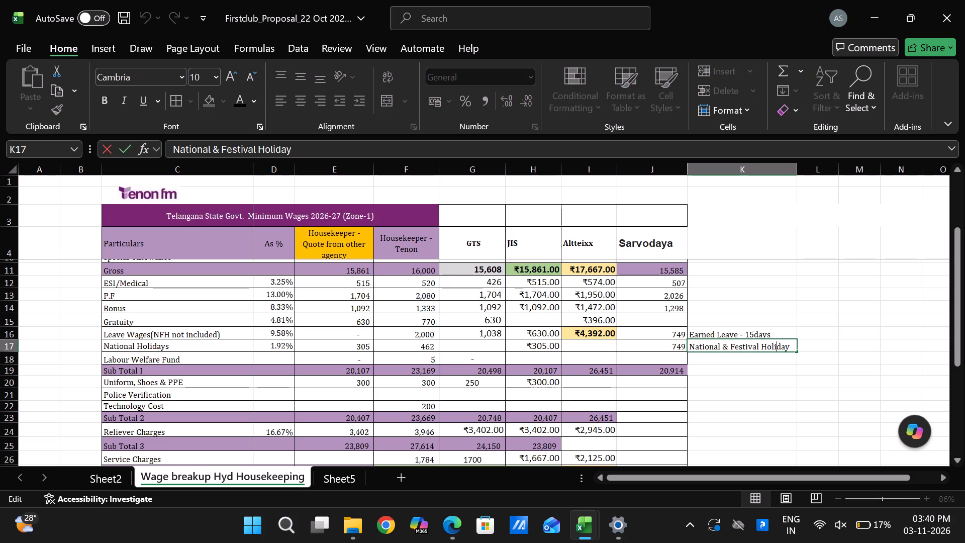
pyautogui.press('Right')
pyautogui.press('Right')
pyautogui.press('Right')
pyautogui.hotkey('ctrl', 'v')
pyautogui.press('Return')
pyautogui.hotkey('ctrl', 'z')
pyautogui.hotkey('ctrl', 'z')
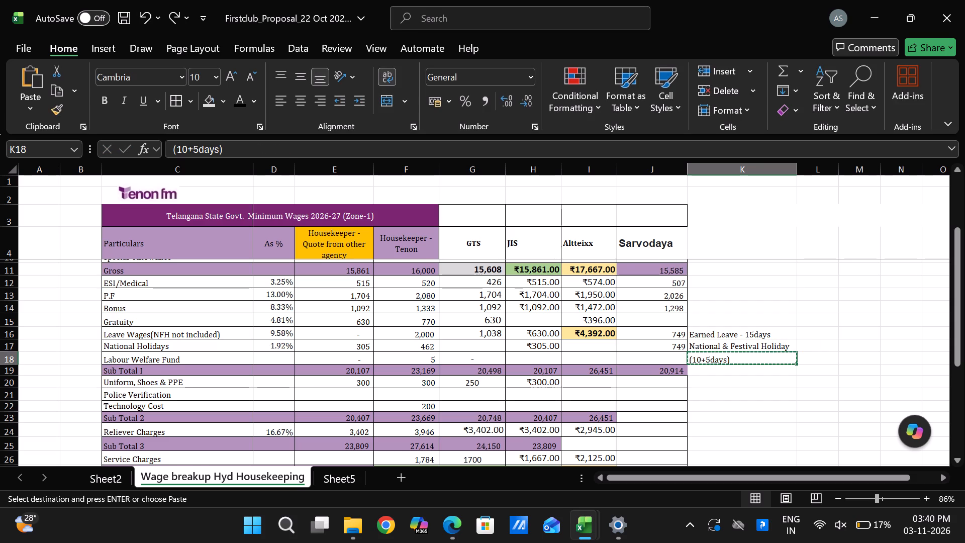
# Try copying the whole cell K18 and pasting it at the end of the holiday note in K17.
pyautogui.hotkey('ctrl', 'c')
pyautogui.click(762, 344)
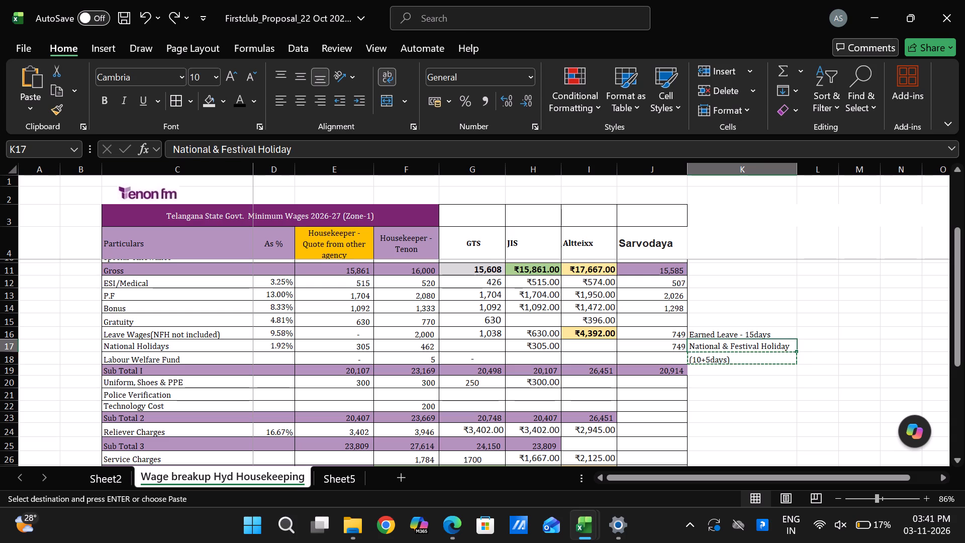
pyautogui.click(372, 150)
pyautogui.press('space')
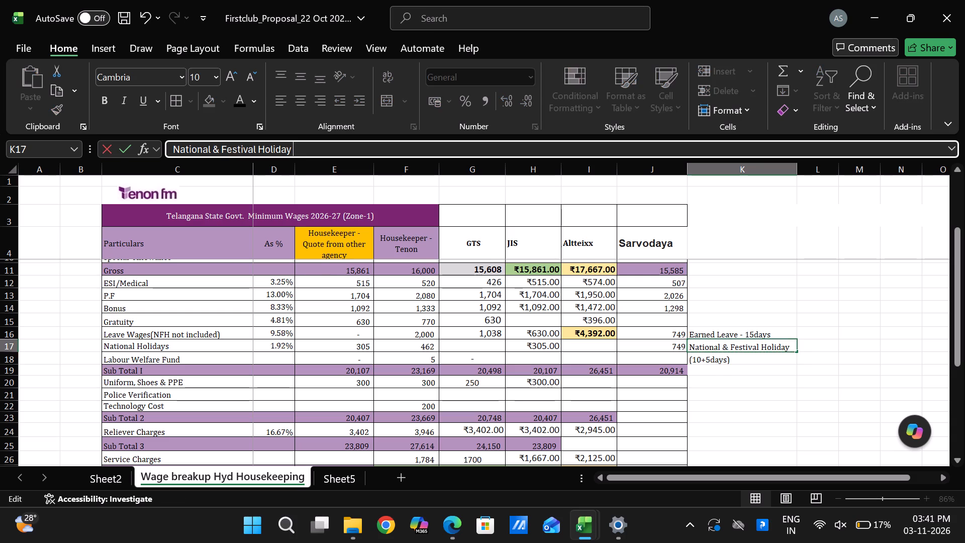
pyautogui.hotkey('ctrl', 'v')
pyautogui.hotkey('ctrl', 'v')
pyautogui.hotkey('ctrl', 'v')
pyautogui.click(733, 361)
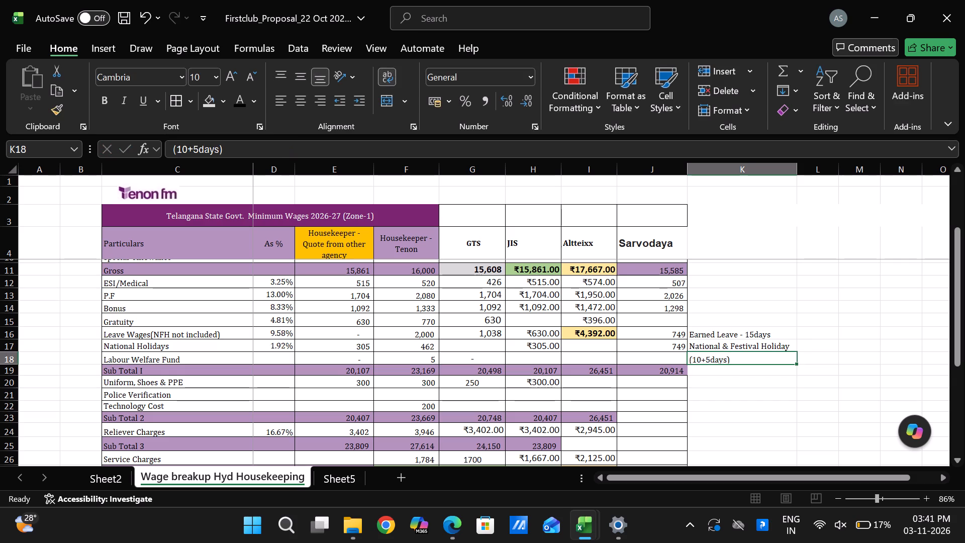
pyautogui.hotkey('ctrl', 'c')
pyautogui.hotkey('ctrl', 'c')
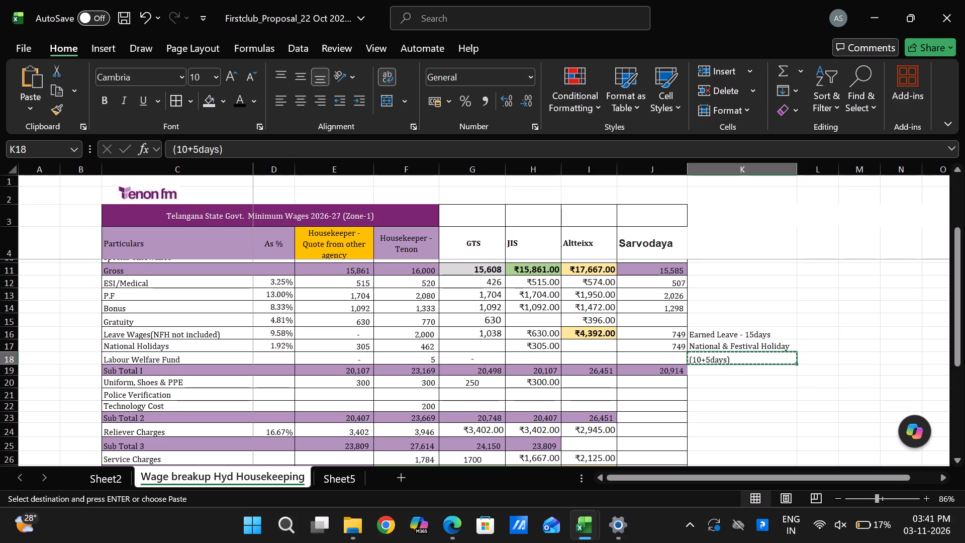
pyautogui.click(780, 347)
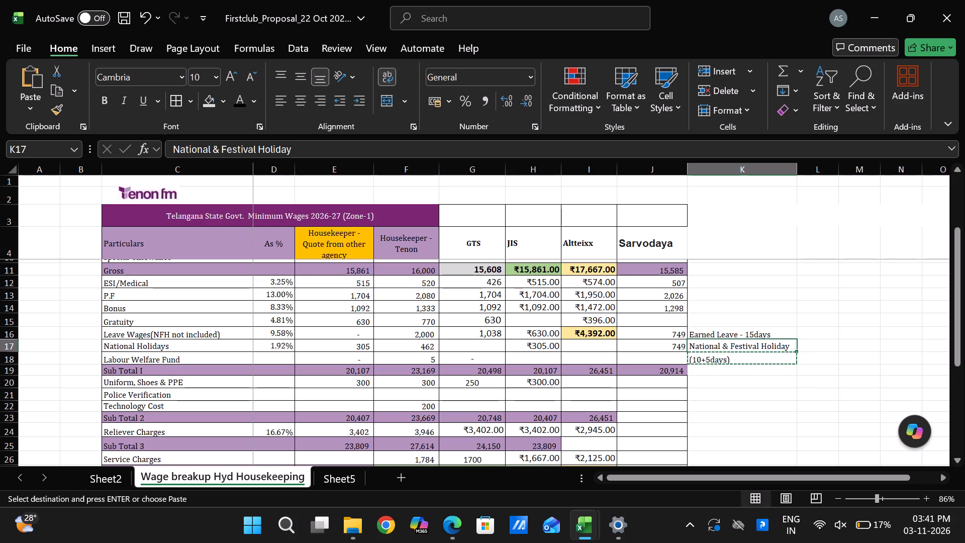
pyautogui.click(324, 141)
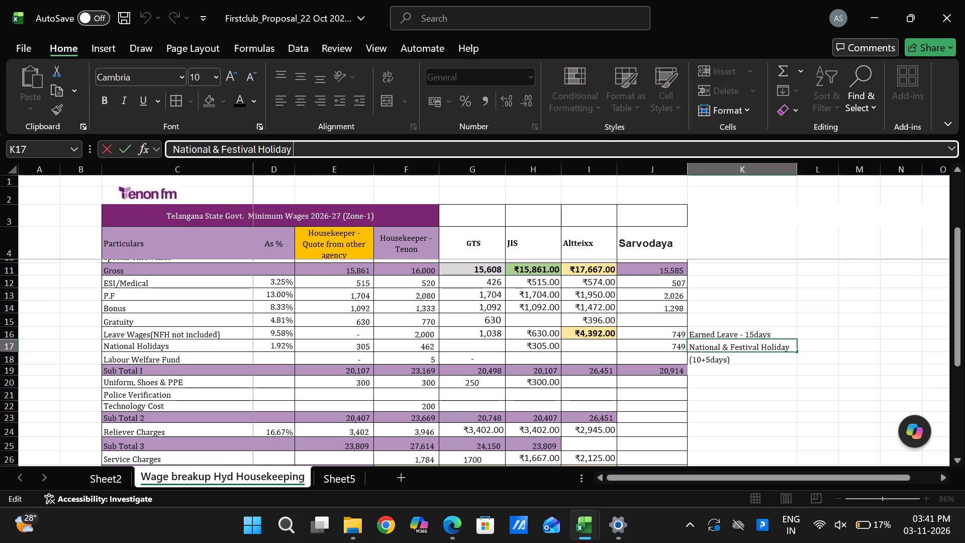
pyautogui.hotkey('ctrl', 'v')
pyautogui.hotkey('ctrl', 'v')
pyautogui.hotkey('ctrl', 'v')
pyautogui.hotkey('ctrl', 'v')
# Append the text "(10+5days)" from K18 to the end of the "National & Festival Holiday" note in K17.
pyautogui.doubleClick(724, 358)
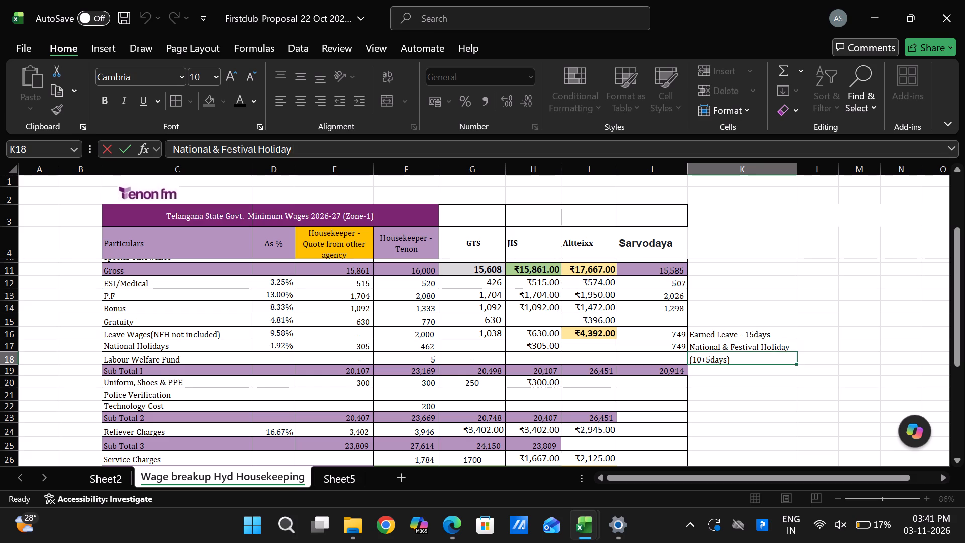
pyautogui.doubleClick(730, 358)
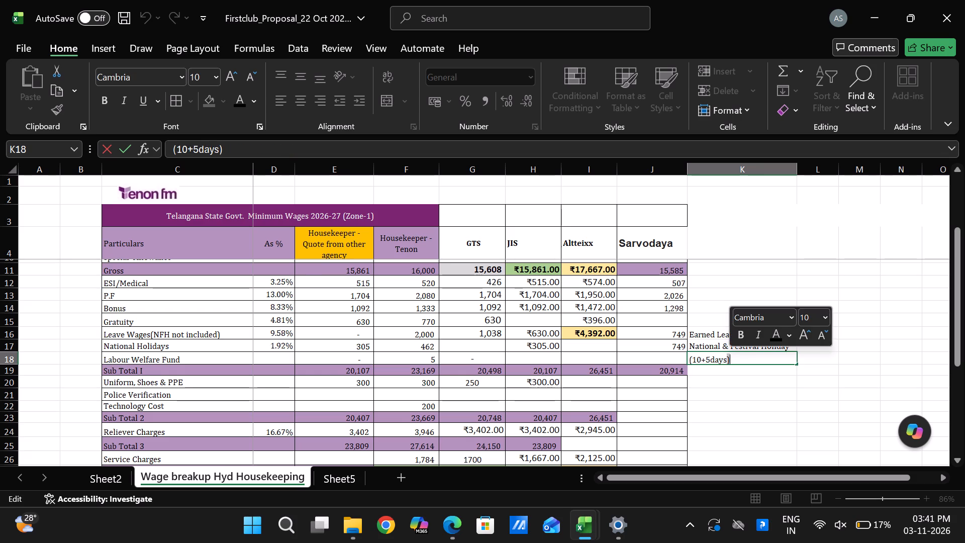
pyautogui.hotkey('shift', 'Left')
pyautogui.hotkey('shift', 'Left')
pyautogui.hotkey('shift', 'Left')
pyautogui.hotkey('shift', 'Left')
pyautogui.hotkey('shift', 'Left')
pyautogui.hotkey('shift', 'Left')
pyautogui.hotkey('shift', 'Left')
pyautogui.hotkey('shift', 'Left')
pyautogui.hotkey('shift', 'Left')
pyautogui.hotkey('shift', 'Left')
pyautogui.hotkey('shift', 'Left')
pyautogui.hotkey('shift', 'Left')
pyautogui.hotkey('shift', 'Left')
pyautogui.hotkey('shift', 'Left')
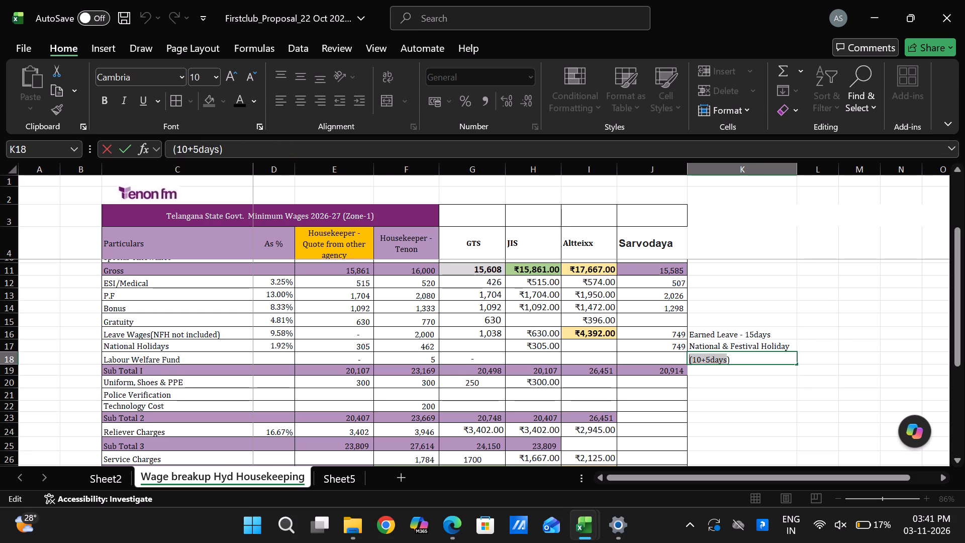
pyautogui.hotkey('ctrl', 'c')
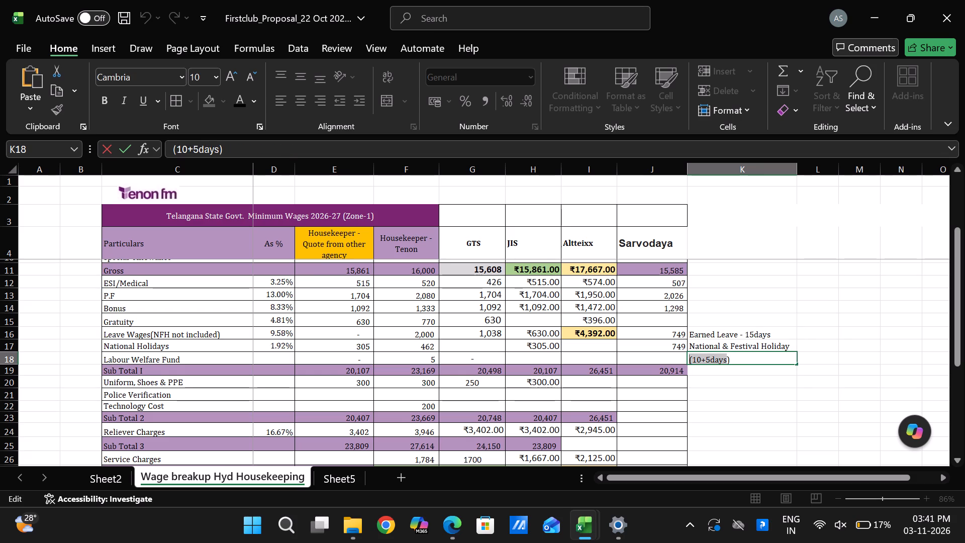
pyautogui.click(762, 342)
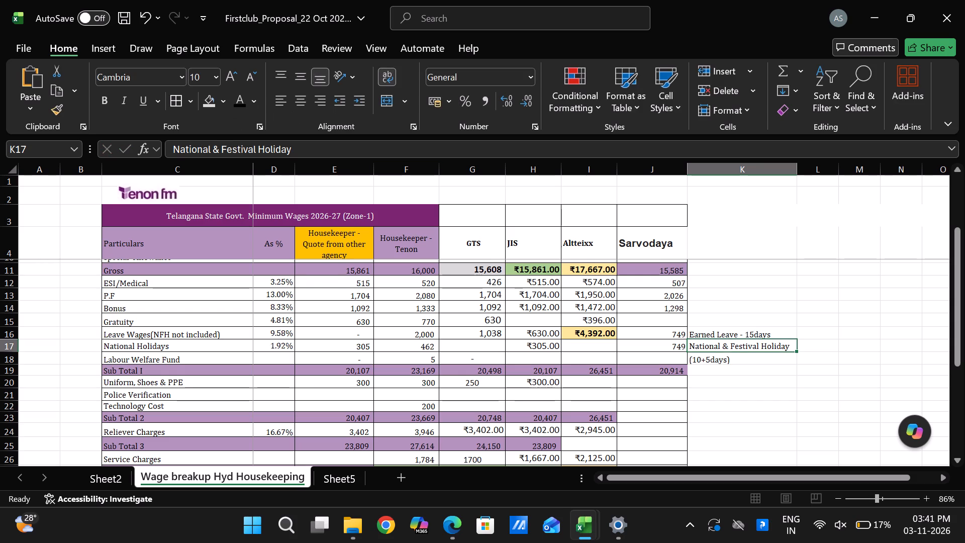
pyautogui.click(307, 149)
pyautogui.press('space')
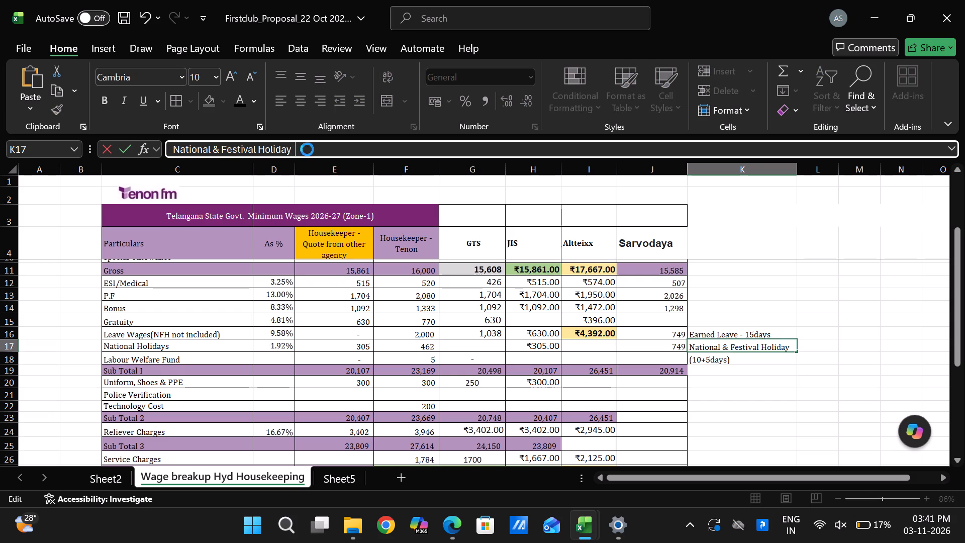
pyautogui.hotkey('ctrl', 'c')
pyautogui.hotkey('ctrl', 'v')
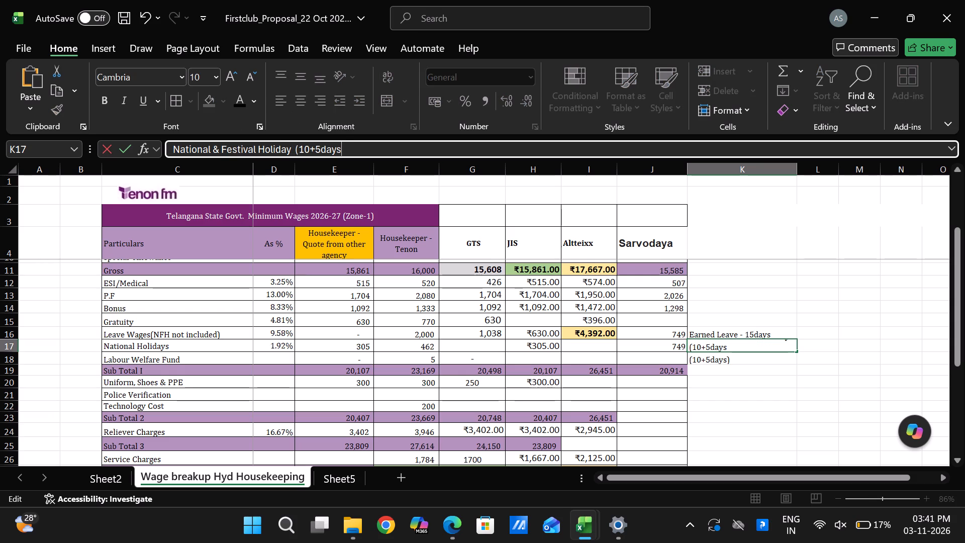
pyautogui.hotkey('shift', ')')
pyautogui.press('Return')
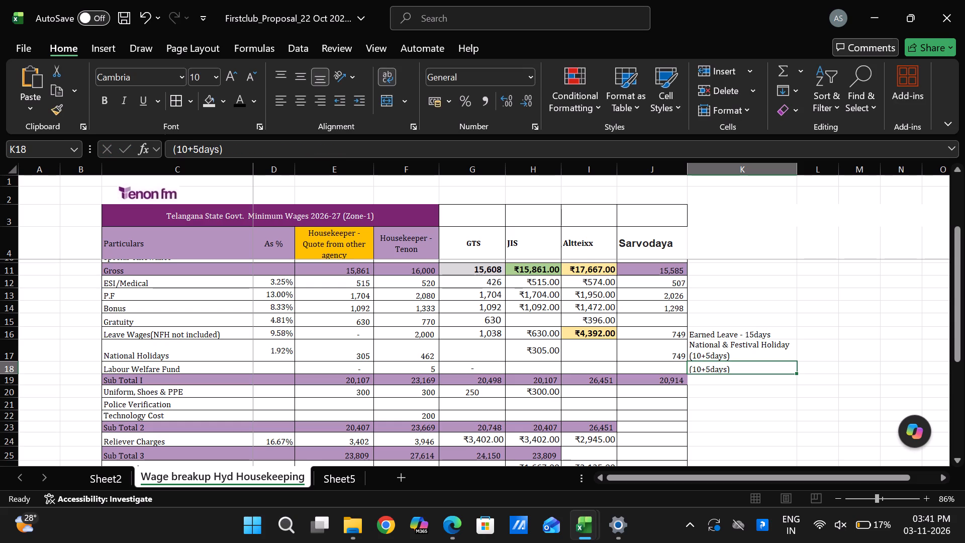
# Clear the duplicate "(10+5days)" text from K18.
pyautogui.press('Delete')
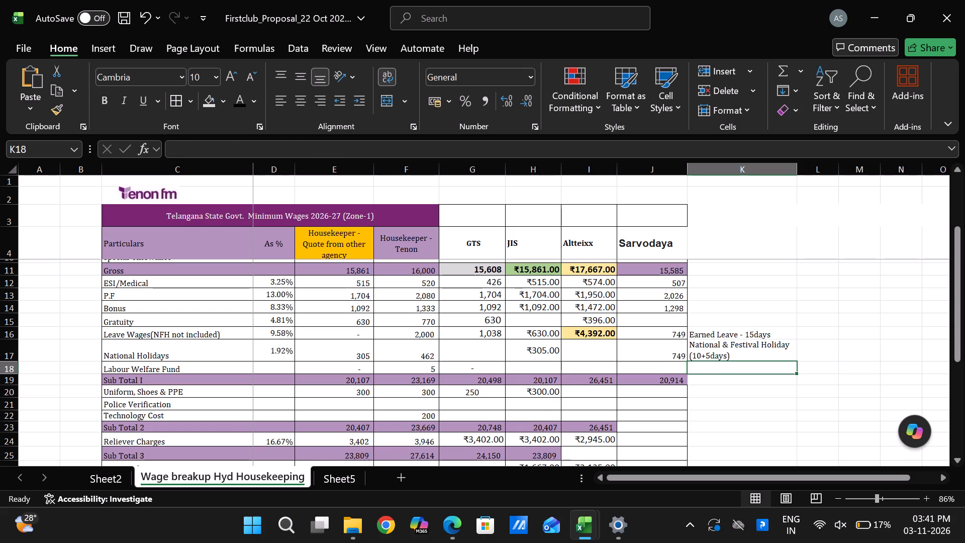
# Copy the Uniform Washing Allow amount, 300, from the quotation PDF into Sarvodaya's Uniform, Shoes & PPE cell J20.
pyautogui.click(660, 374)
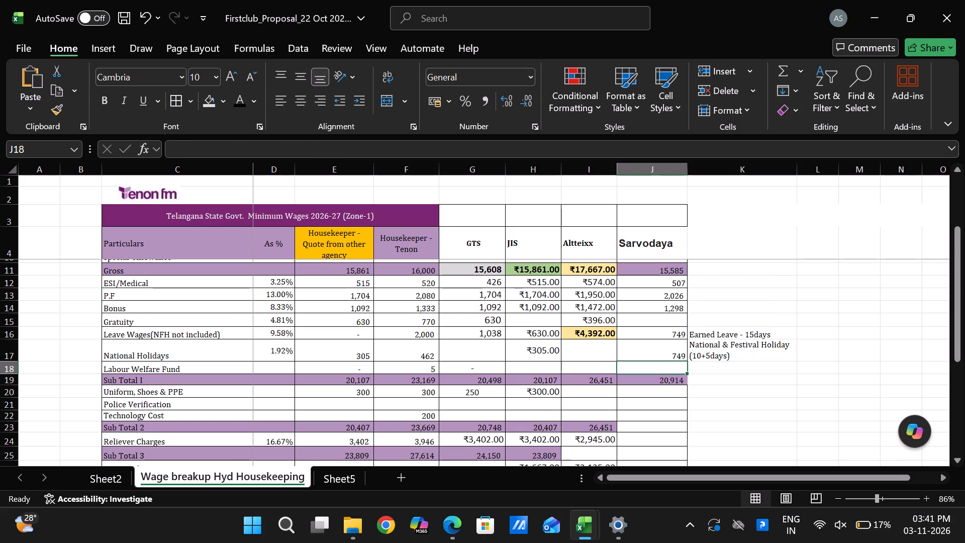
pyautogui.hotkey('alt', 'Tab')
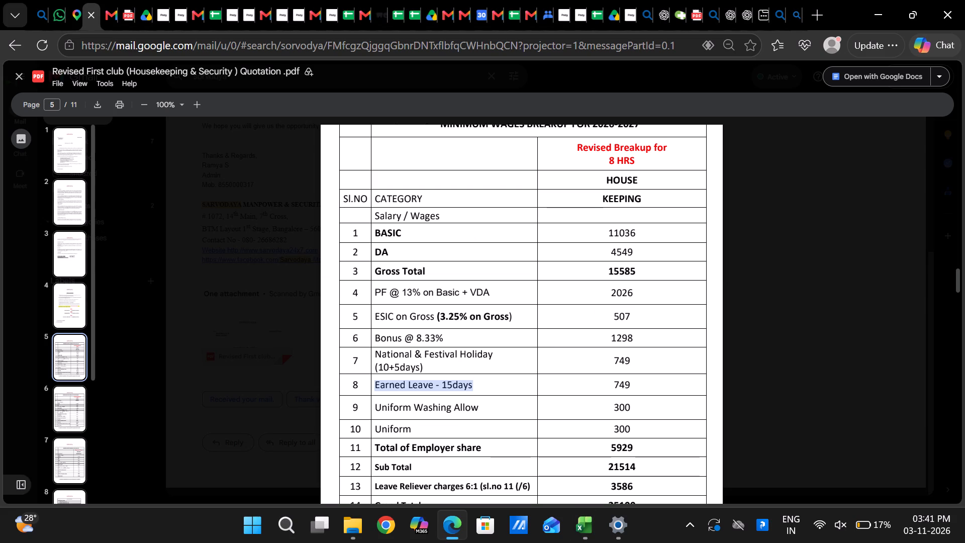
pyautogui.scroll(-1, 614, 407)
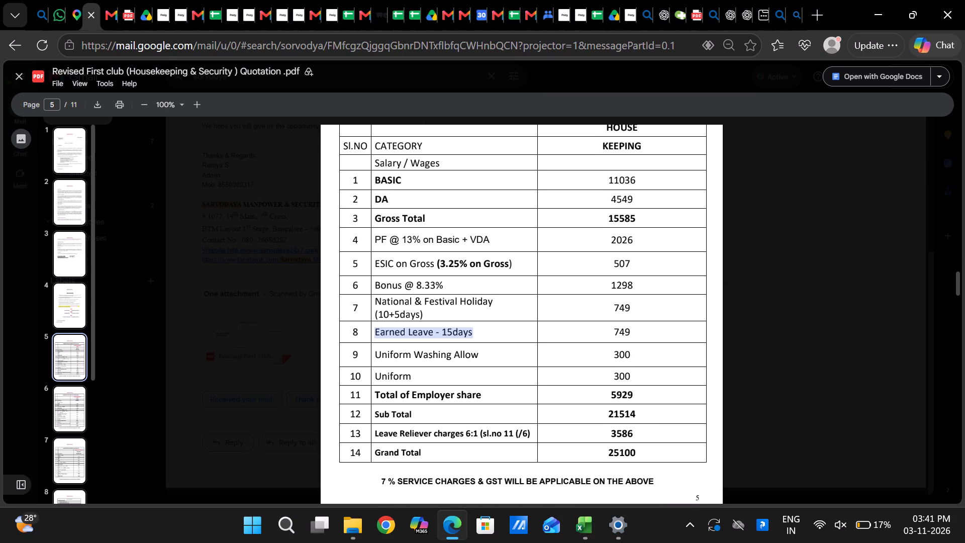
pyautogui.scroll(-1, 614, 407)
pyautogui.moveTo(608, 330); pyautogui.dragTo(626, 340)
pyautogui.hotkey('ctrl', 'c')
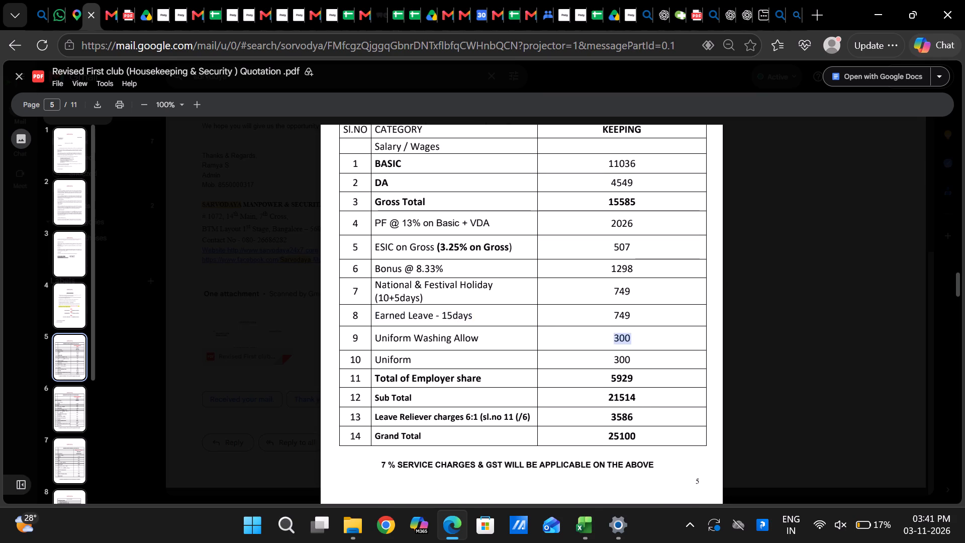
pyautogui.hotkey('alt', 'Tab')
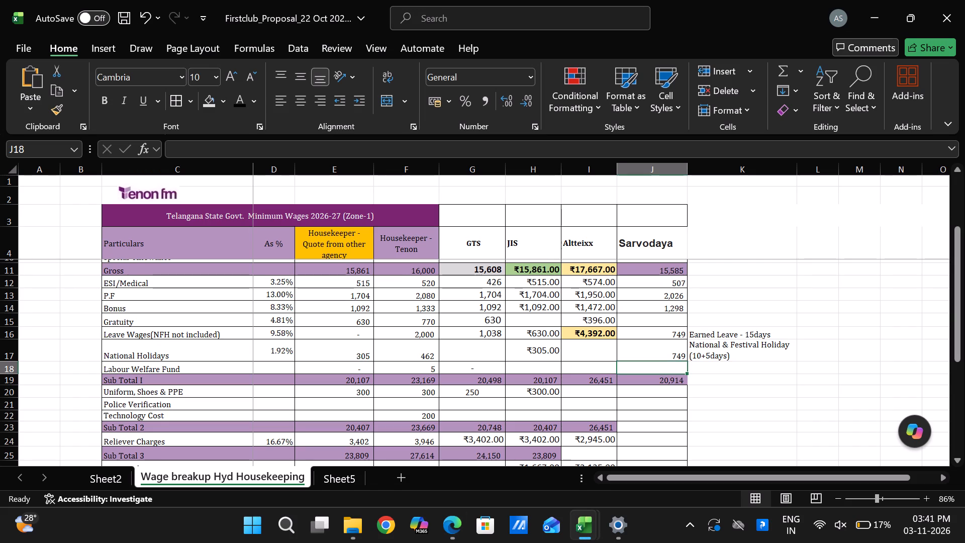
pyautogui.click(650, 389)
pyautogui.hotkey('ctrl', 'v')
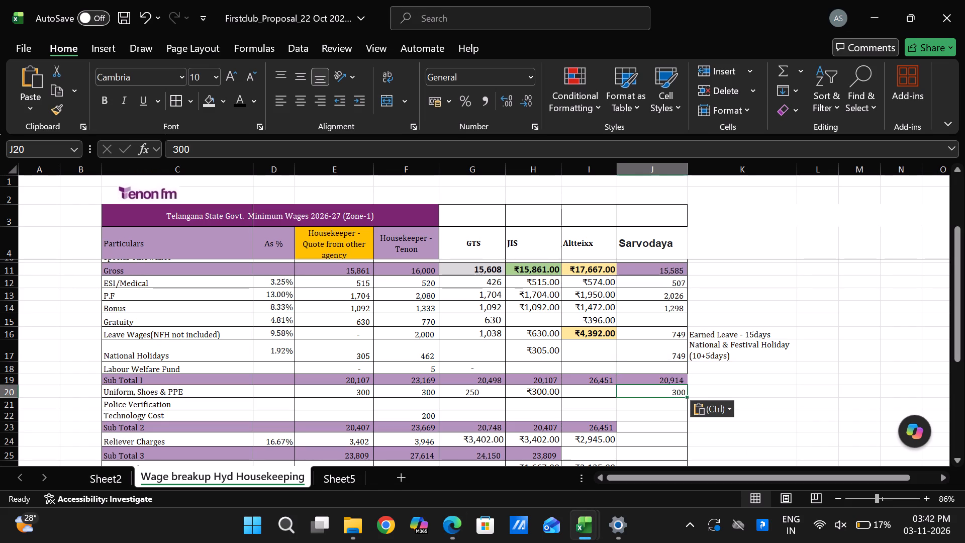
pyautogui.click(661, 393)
# Compare the quotation PDF's uniform and remaining charge rows with the rows below Sub Total I in the comparison sheet.
pyautogui.hotkey('alt', 'Tab')
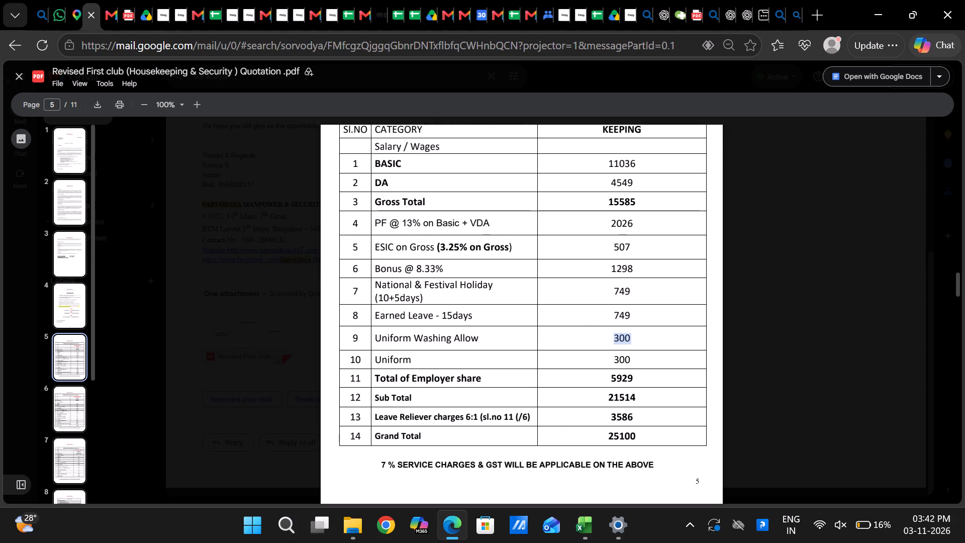
pyautogui.scroll(3, 661, 393)
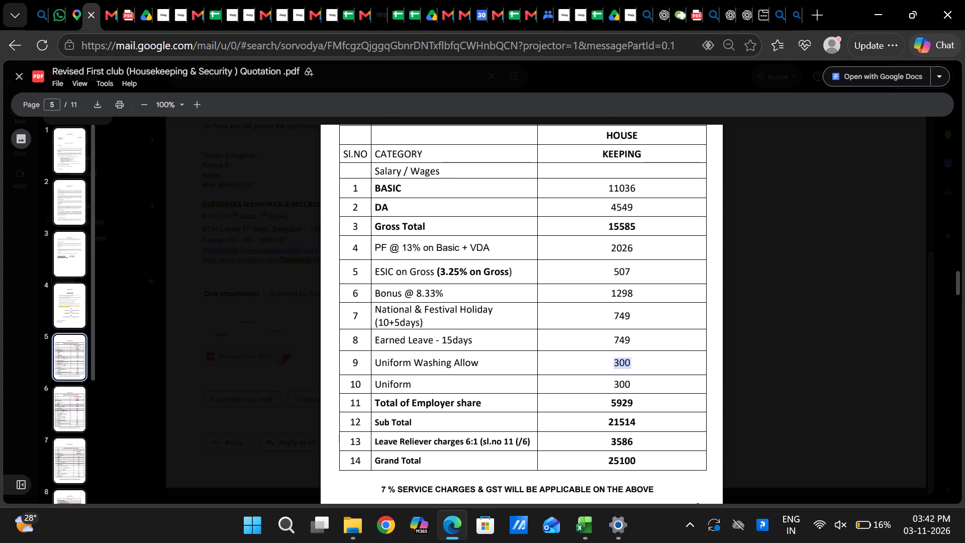
pyautogui.hotkey('alt', 'Tab')
pyautogui.scroll(-3, 661, 393)
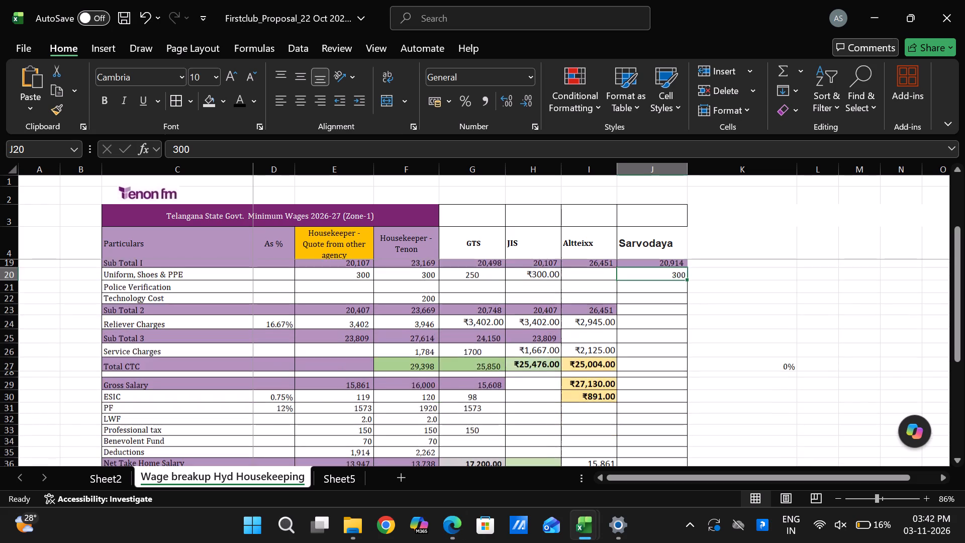
pyautogui.scroll(-2, 661, 393)
pyautogui.scroll(1, 661, 393)
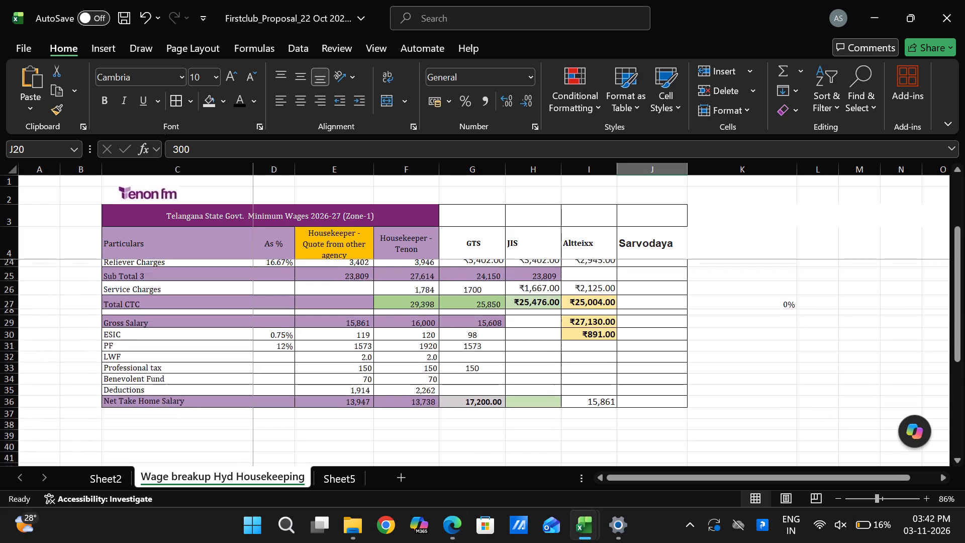
pyautogui.scroll(2, 661, 393)
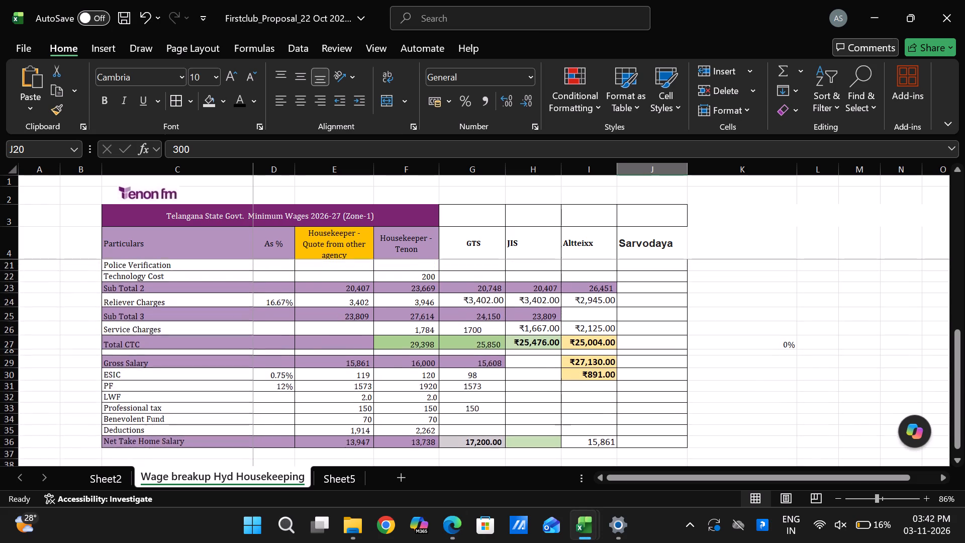
pyautogui.scroll(2, 661, 393)
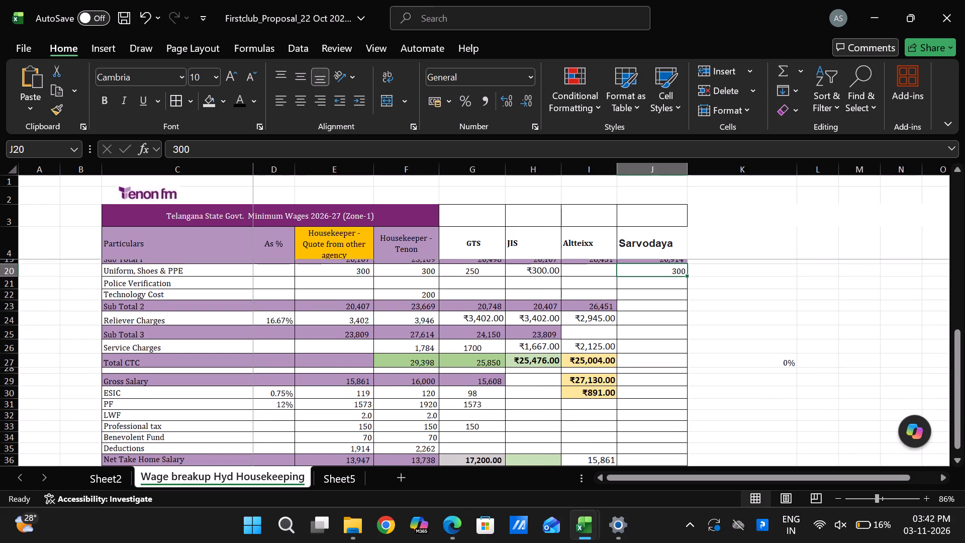
pyautogui.scroll(1, 661, 393)
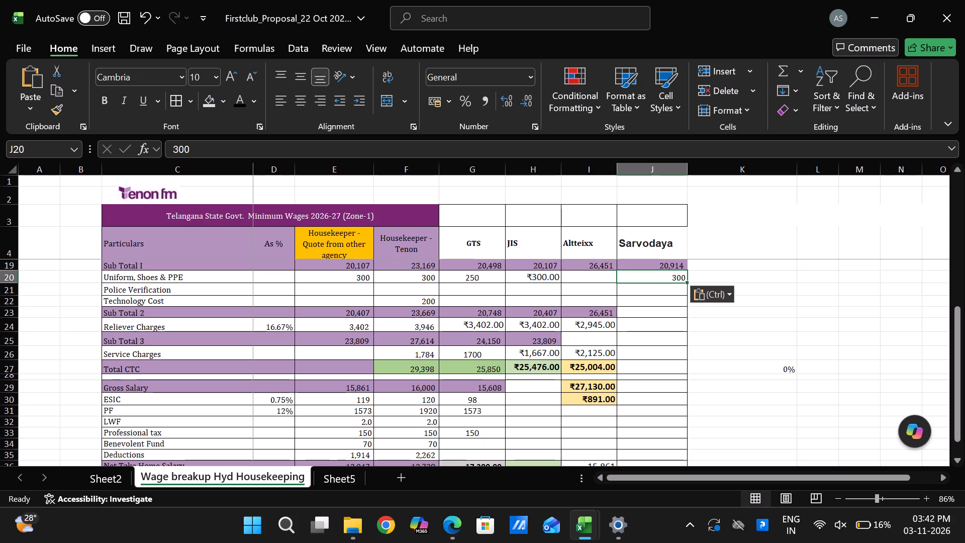
pyautogui.click(573, 386)
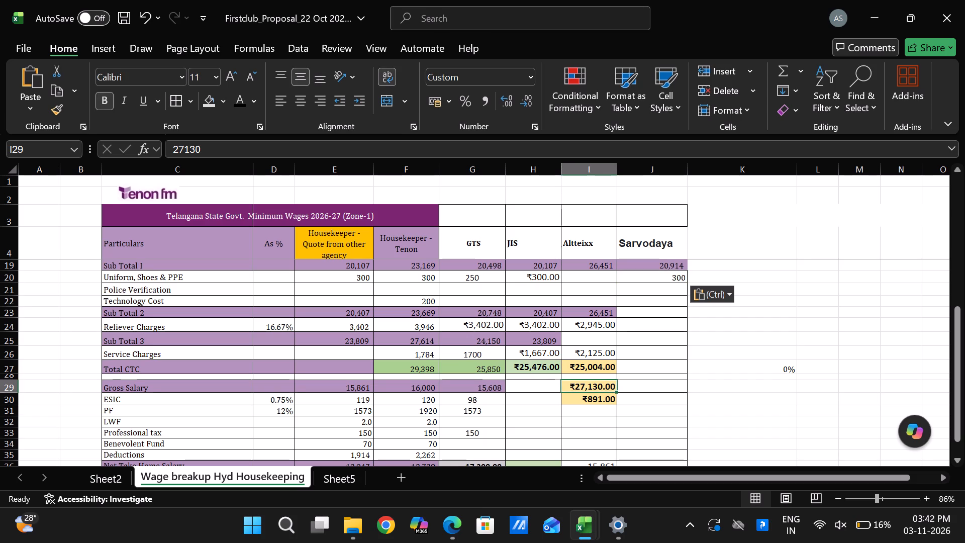
pyautogui.scroll(1, 617, 406)
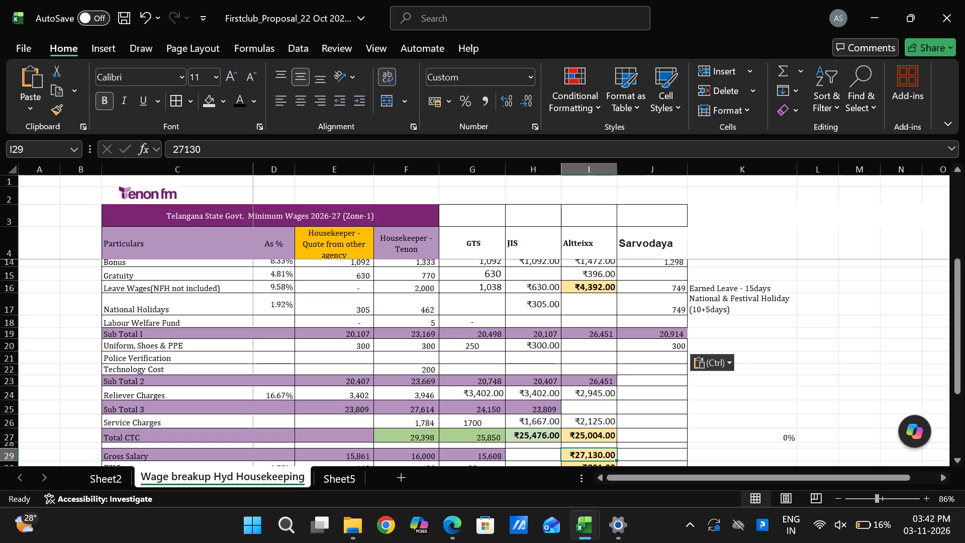
pyautogui.click(640, 360)
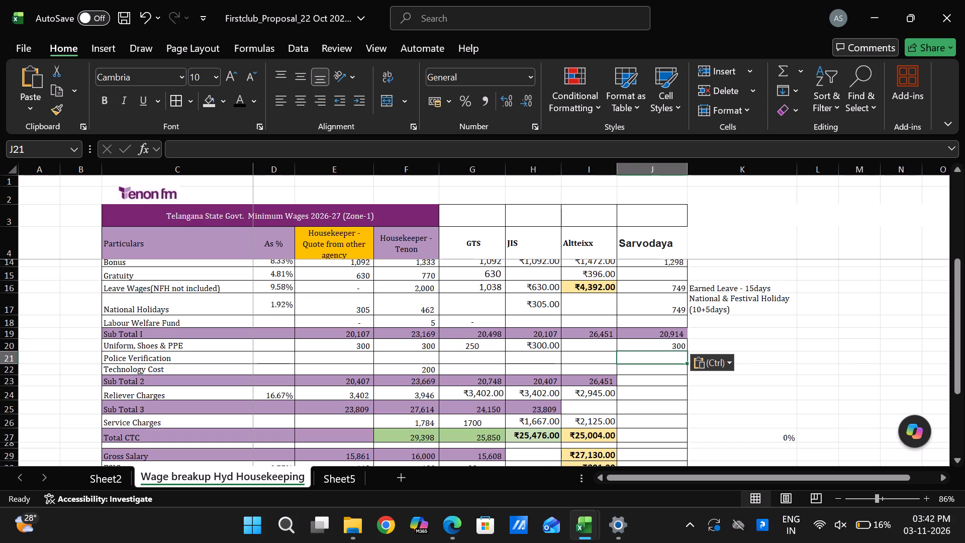
pyautogui.hotkey('alt', 'Tab')
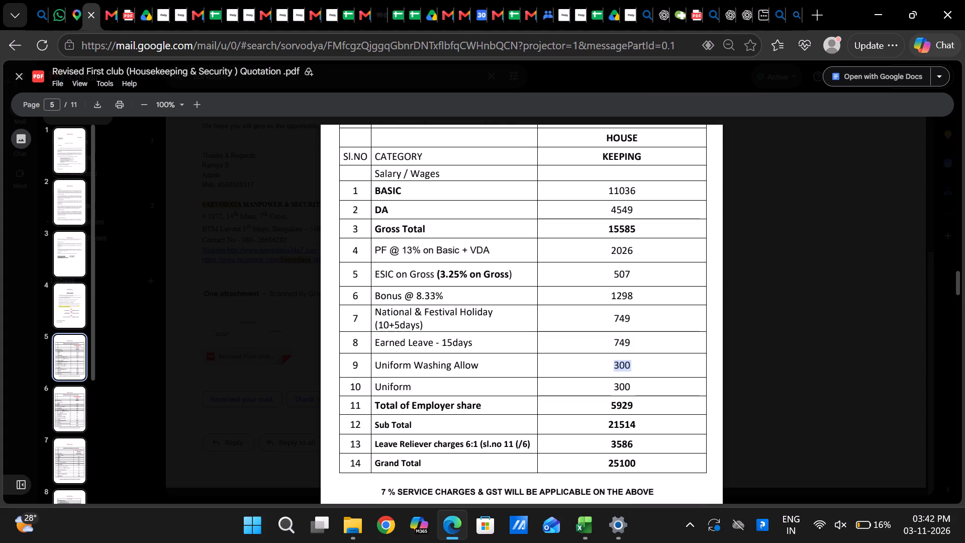
pyautogui.hotkey('alt', 'Tab')
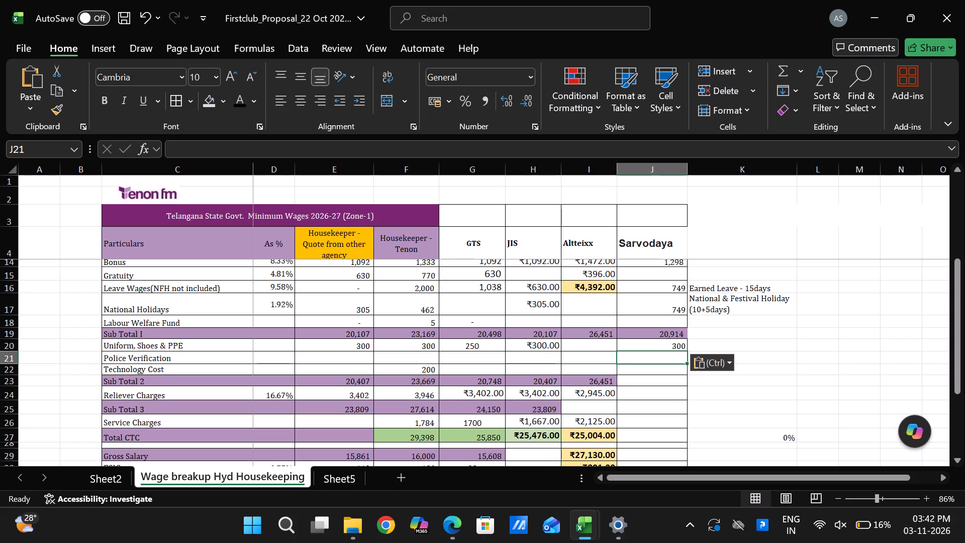
# Set Sarvodaya's Uniform, Shoes & PPE amount in J20 to 600.
pyautogui.click(662, 345)
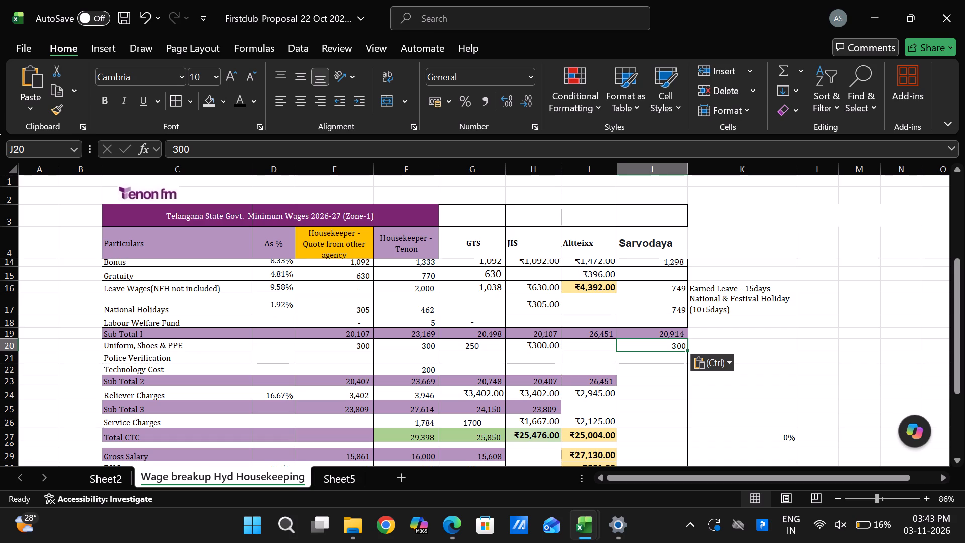
pyautogui.write('600')
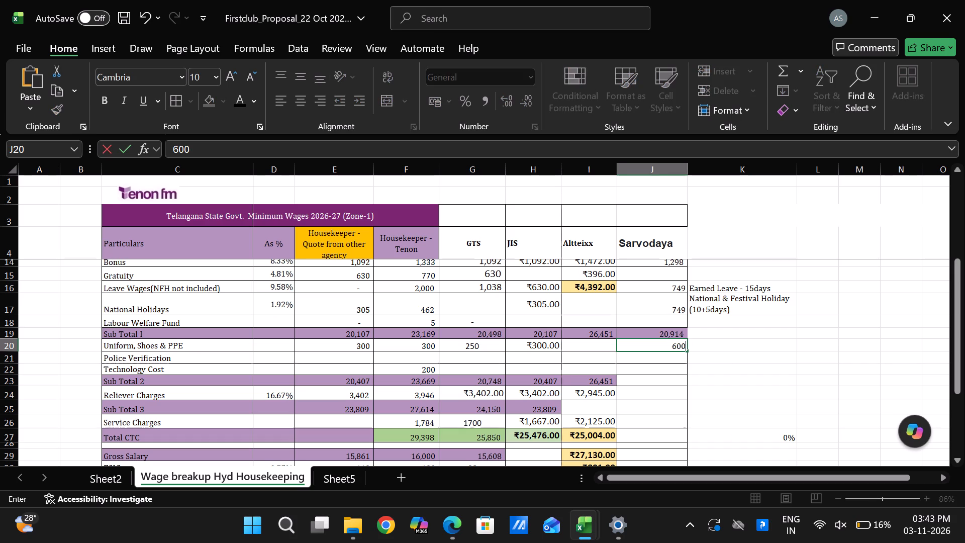
pyautogui.press('Return')
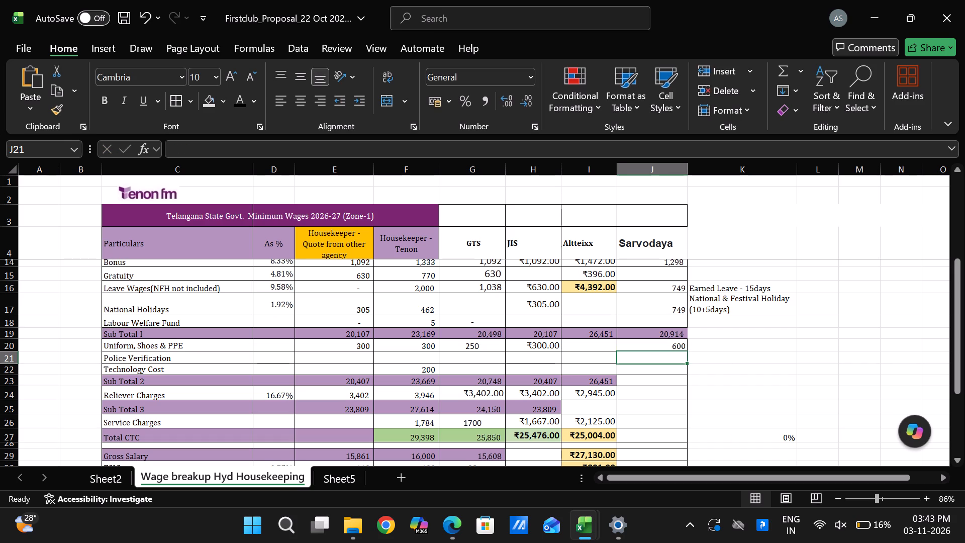
# Enter the note "Add Uniform Washing Allow (300) rs" in K20, copying the allowance name from the quotation PDF.
pyautogui.press('Up')
pyautogui.press('Right')
pyautogui.hotkey('shift', 'a')
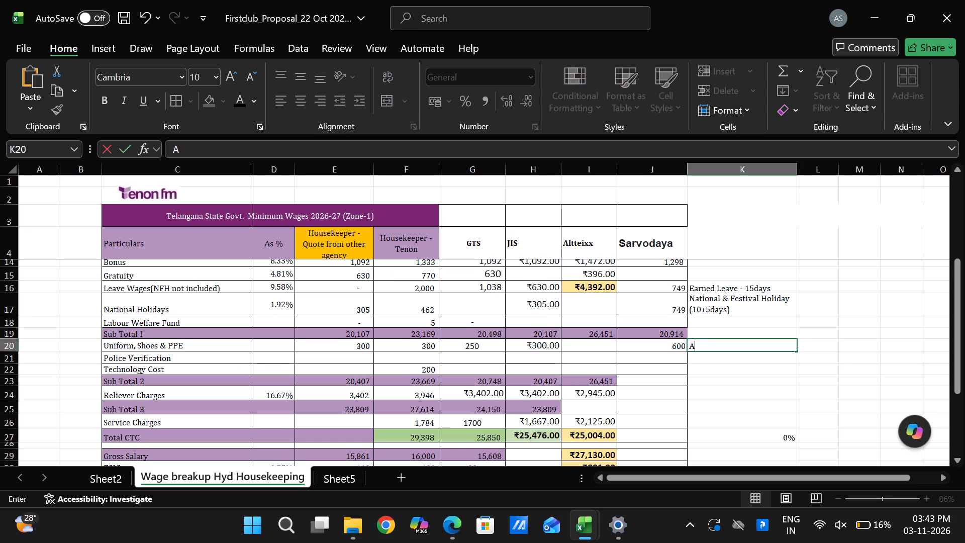
pyautogui.write('dd')
pyautogui.press('space')
pyautogui.hotkey('alt', 'Tab')
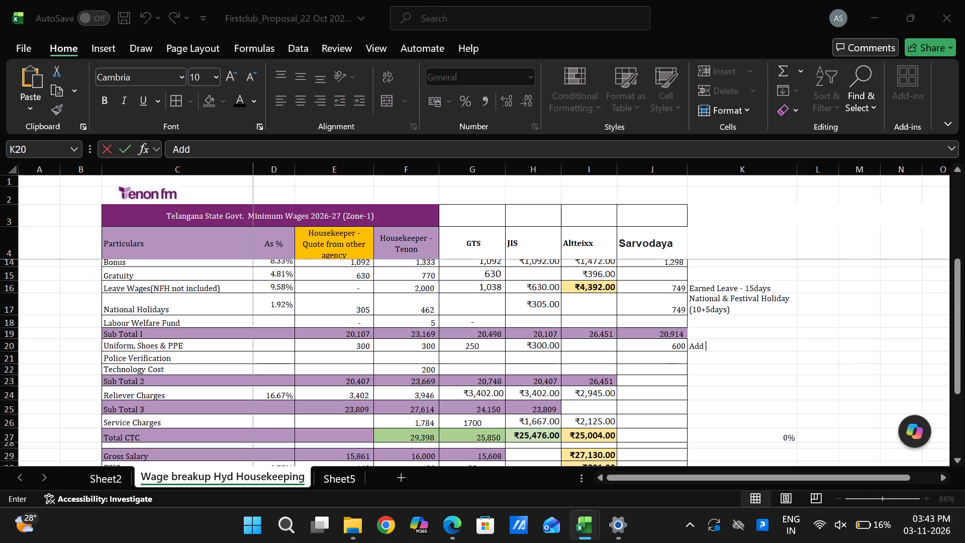
pyautogui.moveTo(481, 372); pyautogui.dragTo(388, 370)
pyautogui.hotkey('ctrl', 'c')
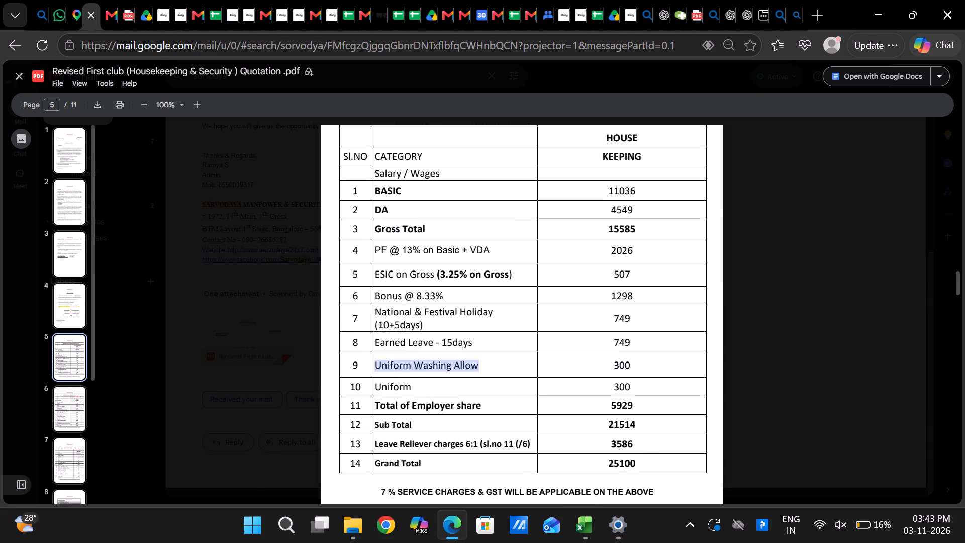
pyautogui.hotkey('alt', 'Tab')
pyautogui.hotkey('ctrl', 'v')
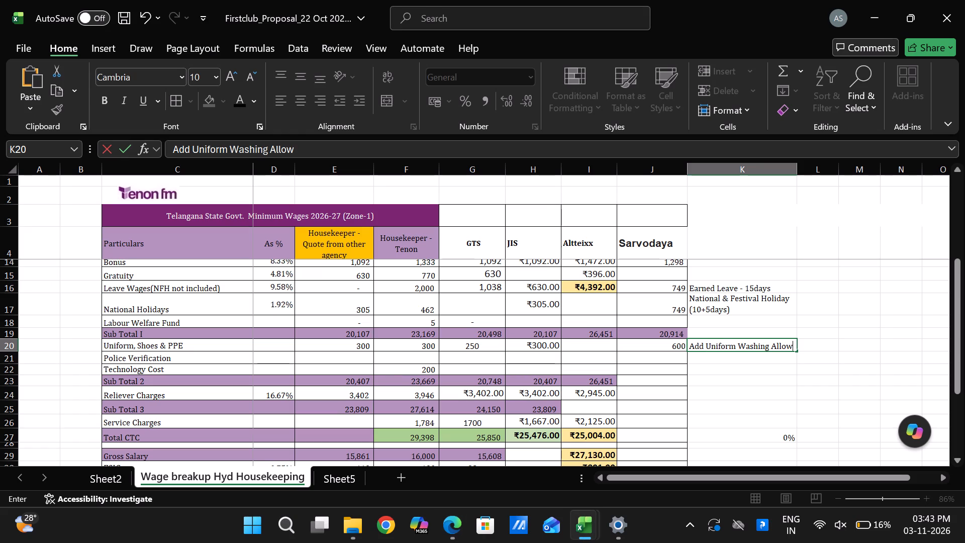
pyautogui.press('space')
pyautogui.hotkey('shift', '(')
pyautogui.write('300)')
pyautogui.press('space')
pyautogui.write('rs')
pyautogui.press('Return')
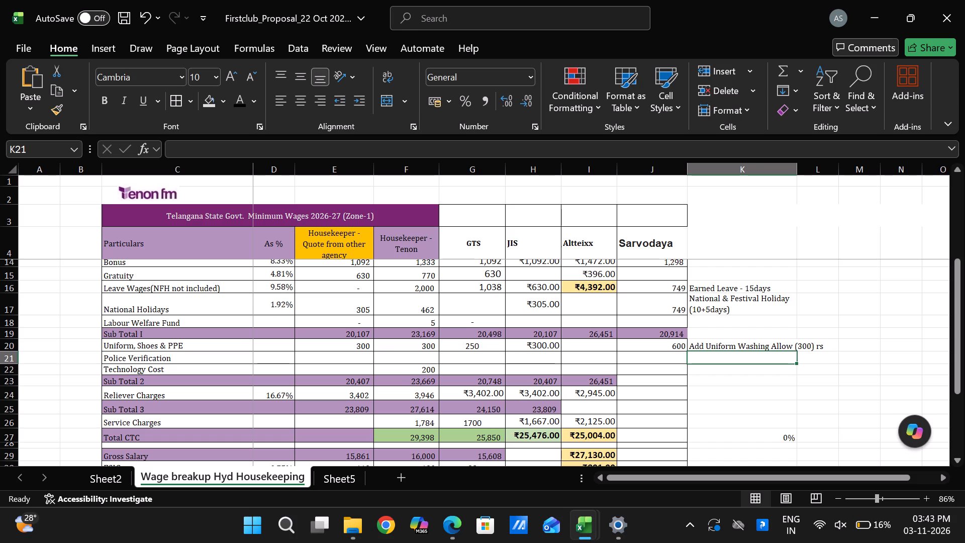
# Copy the Sub Total 2 formula from Tenon's cell F23 into Sarvodaya's cell J23.
pyautogui.click(670, 354)
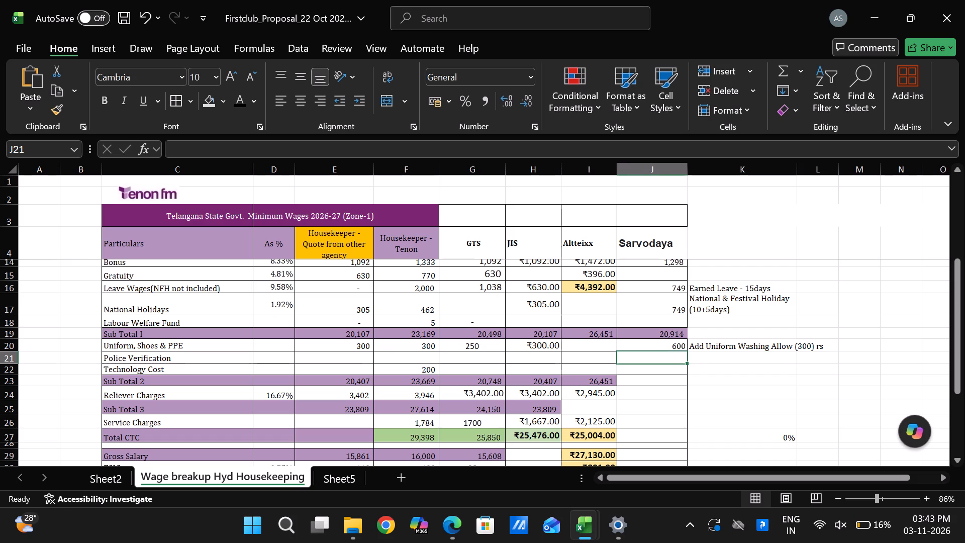
pyautogui.click(410, 380)
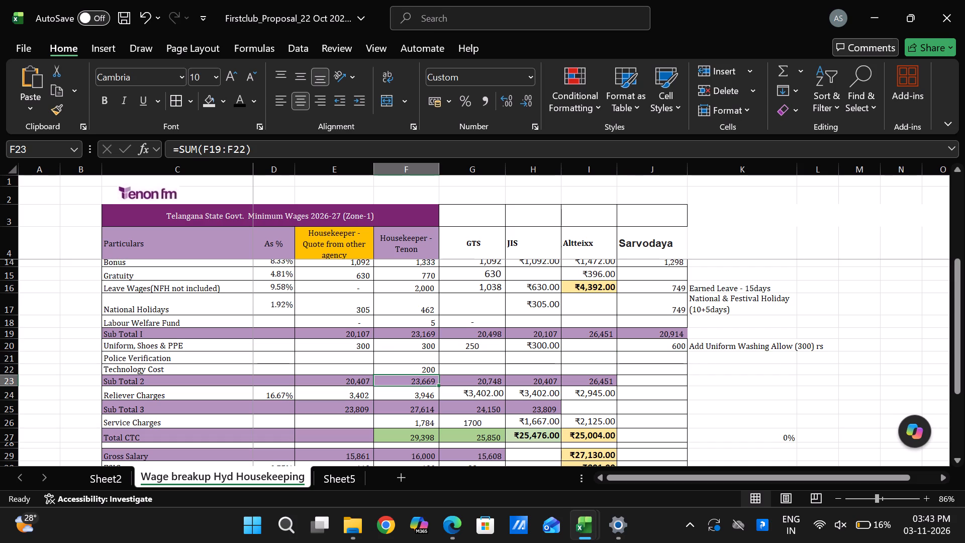
pyautogui.hotkey('ctrl', 'c')
pyautogui.click(634, 381)
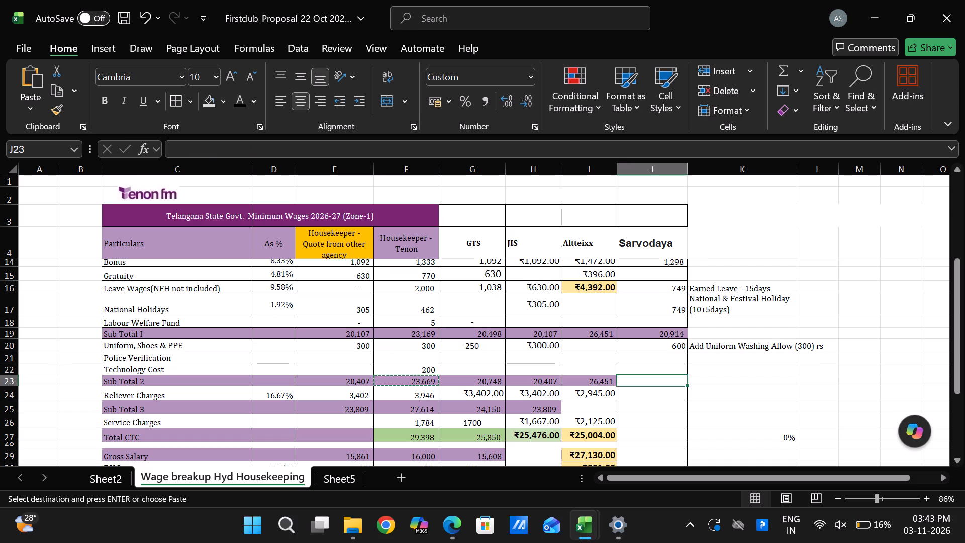
pyautogui.hotkey('ctrl', 'v')
pyautogui.scroll(-1, 674, 399)
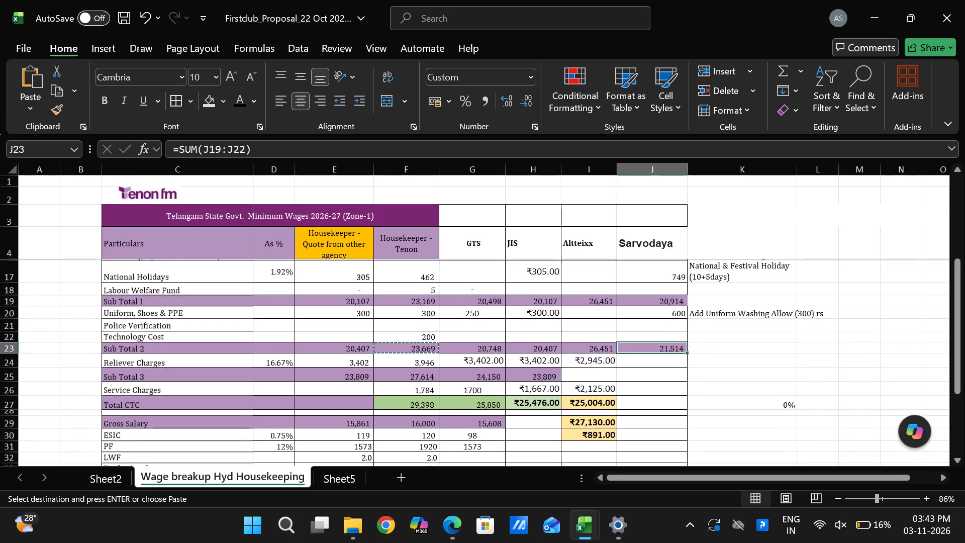
pyautogui.scroll(-2, 674, 399)
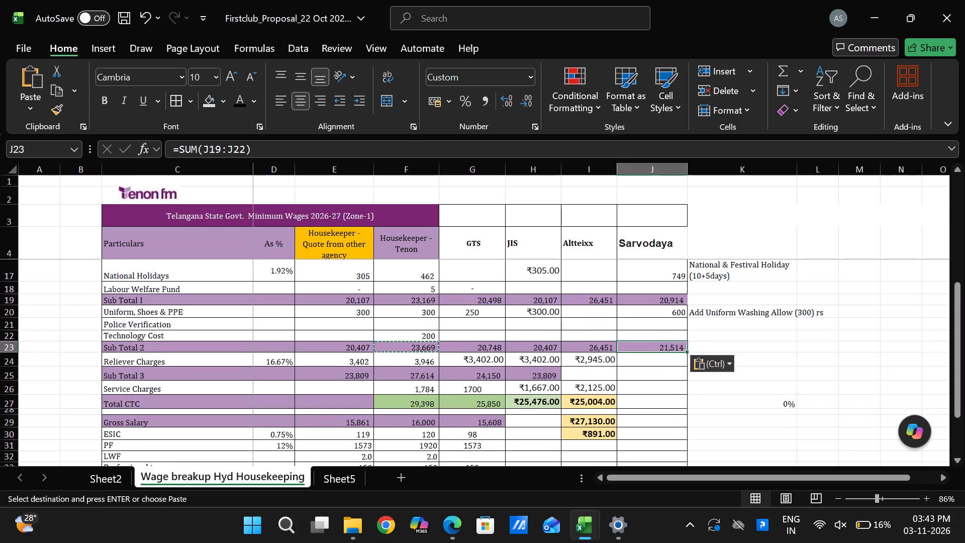
# Switch to the quotation PDF in Edge and check its housekeeping Sub Total and Leave Reliever charges rows against Sarvodaya's column.
pyautogui.hotkey('alt', 'Tab')
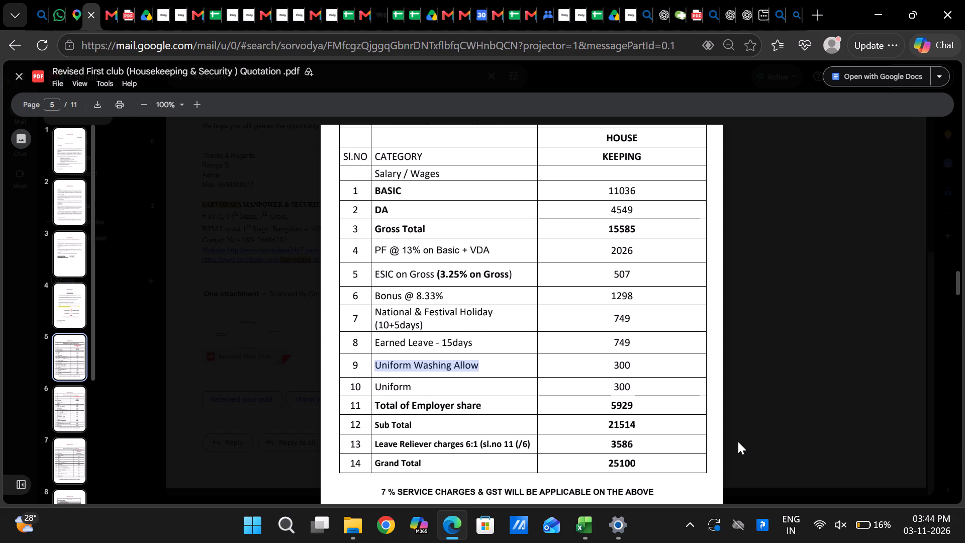
pyautogui.click(738, 441)
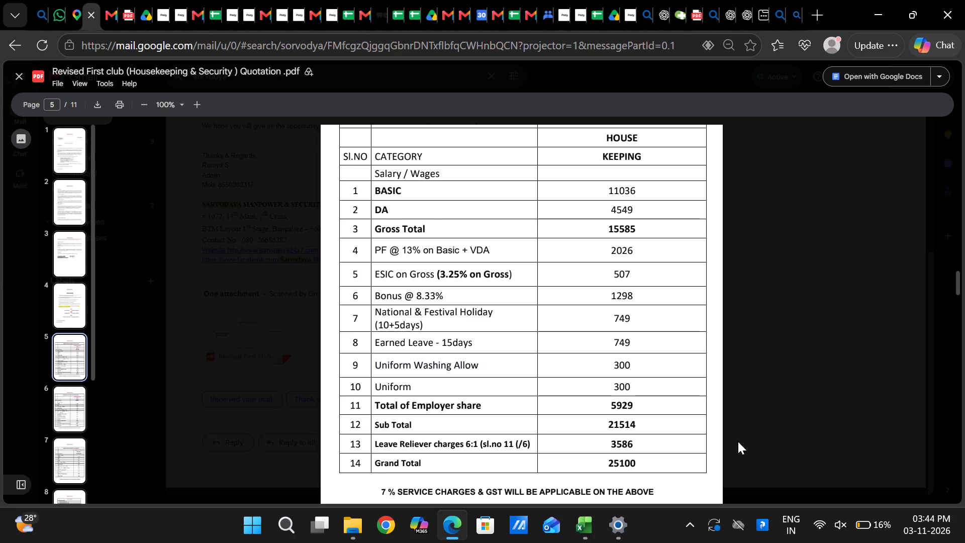
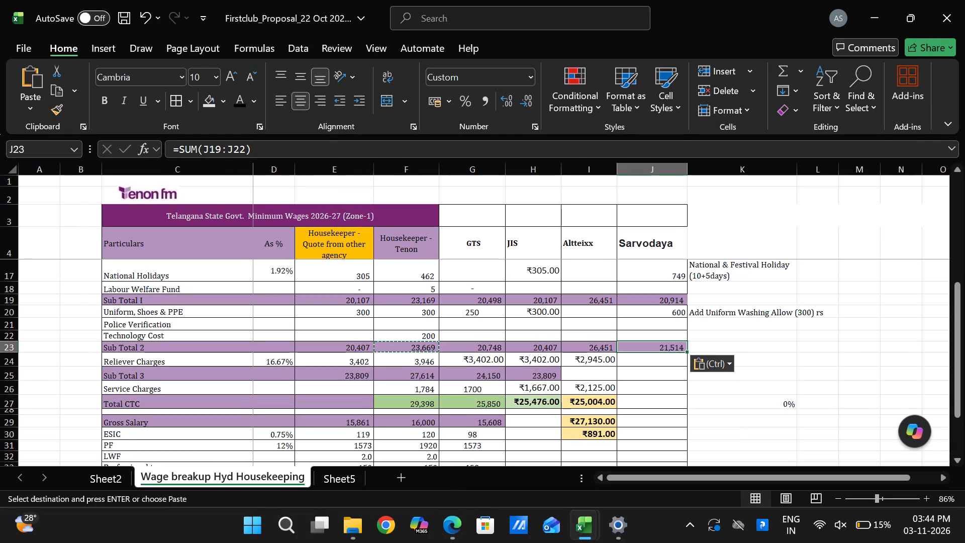
# Select Sarvodaya's Reliever Charges cell J24 and open the Calculator app alongside the comparison sheet.
pyautogui.click(649, 365)
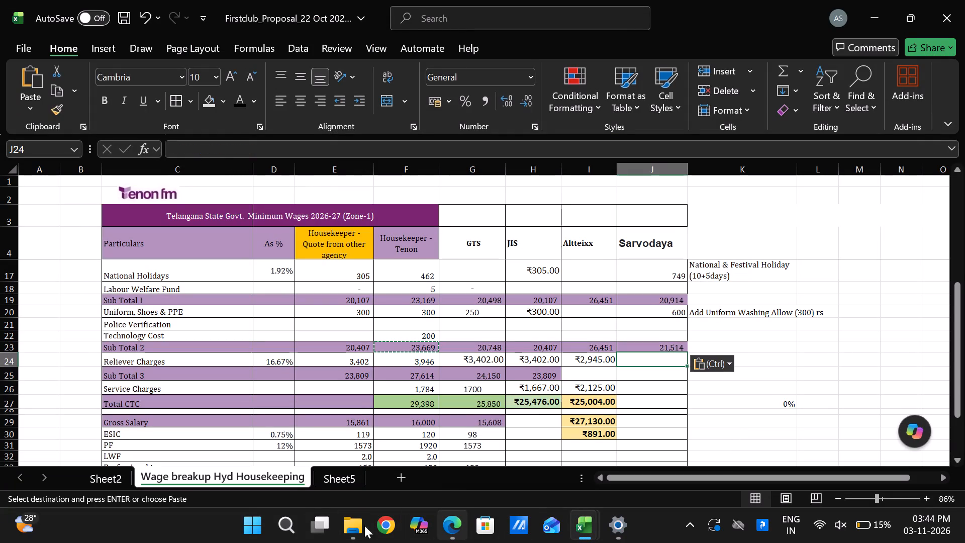
pyautogui.click(258, 524)
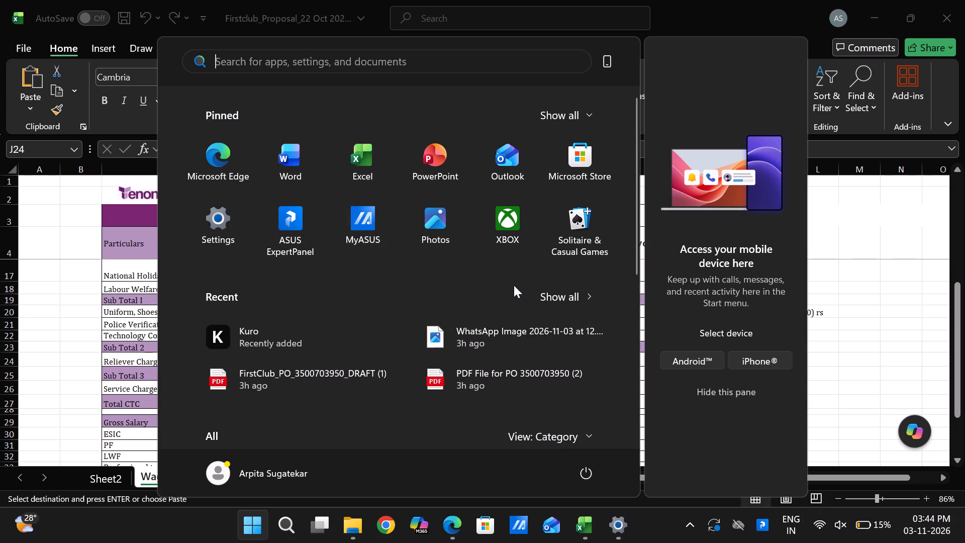
pyautogui.scroll(-3, 296, 422)
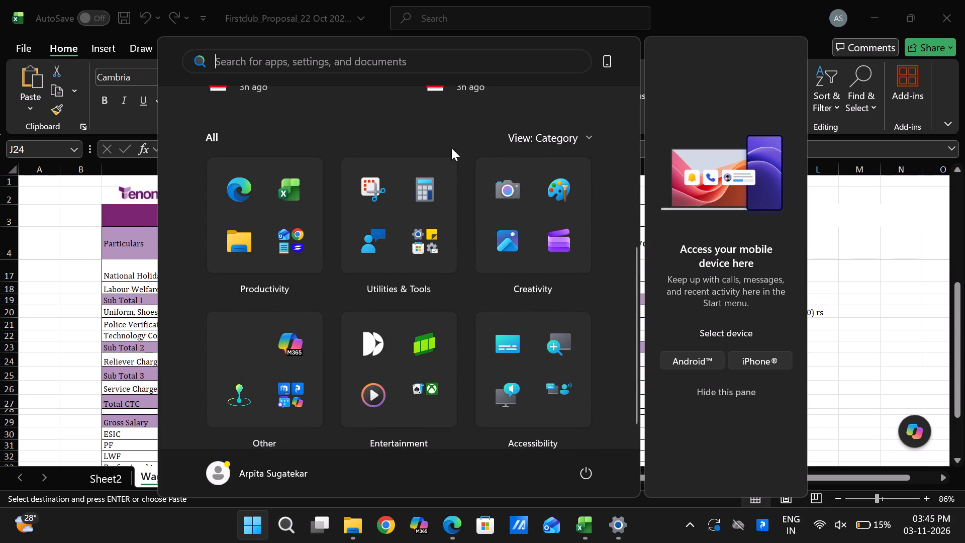
pyautogui.click(434, 177)
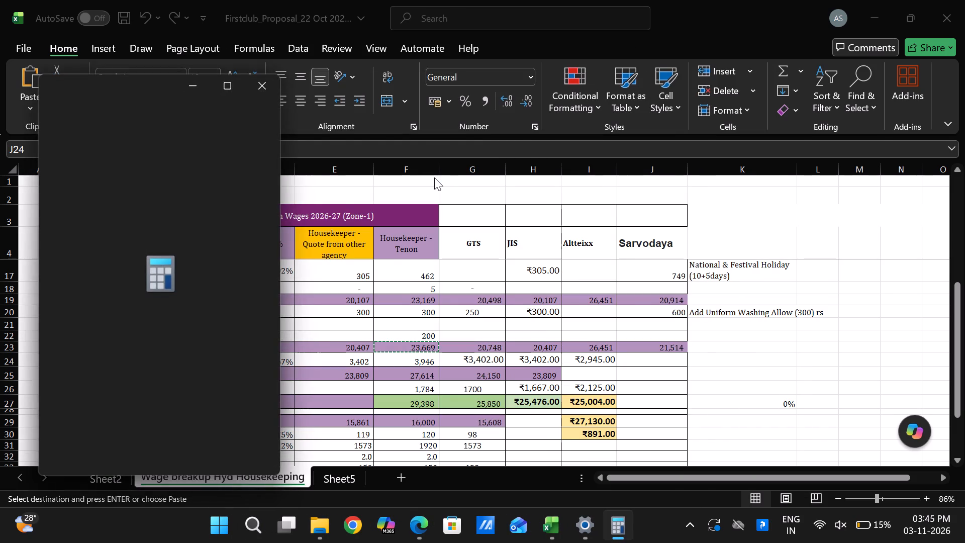
# Switch to the vendor's email, open the revised quotation PDF and bring up the housekeeping wage breakup on page 5.
pyautogui.hotkey('alt', 'Tab')
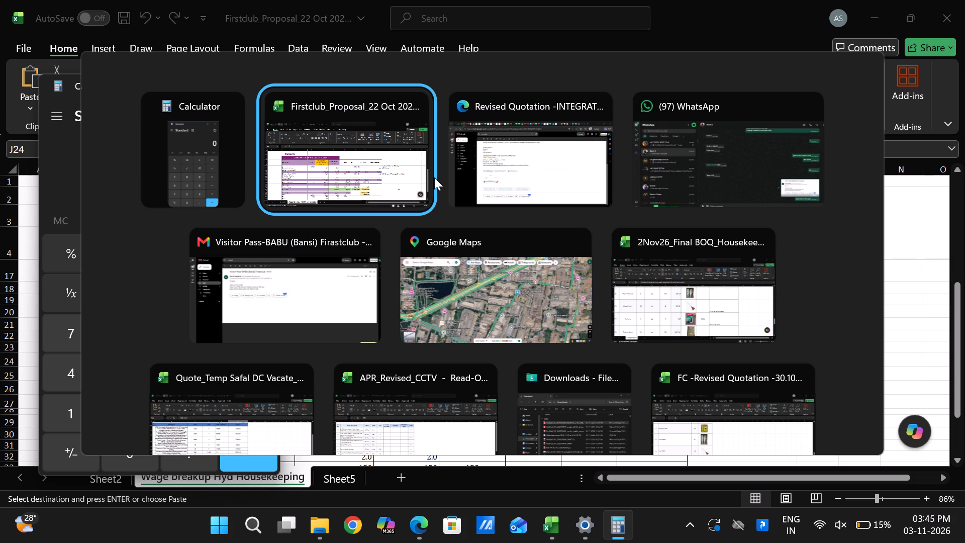
pyautogui.hotkey('alt', 'Tab')
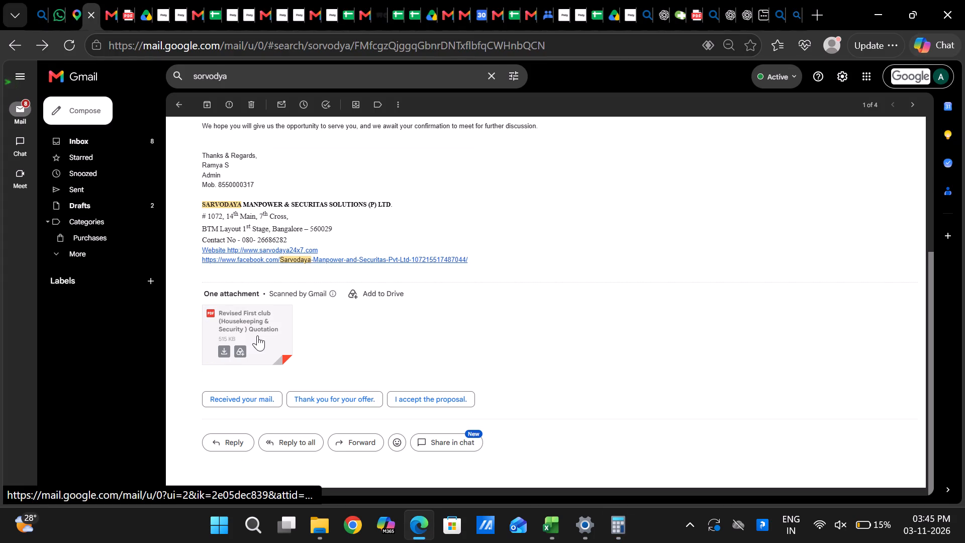
pyautogui.click(257, 335)
pyautogui.scroll(-2, 574, 384)
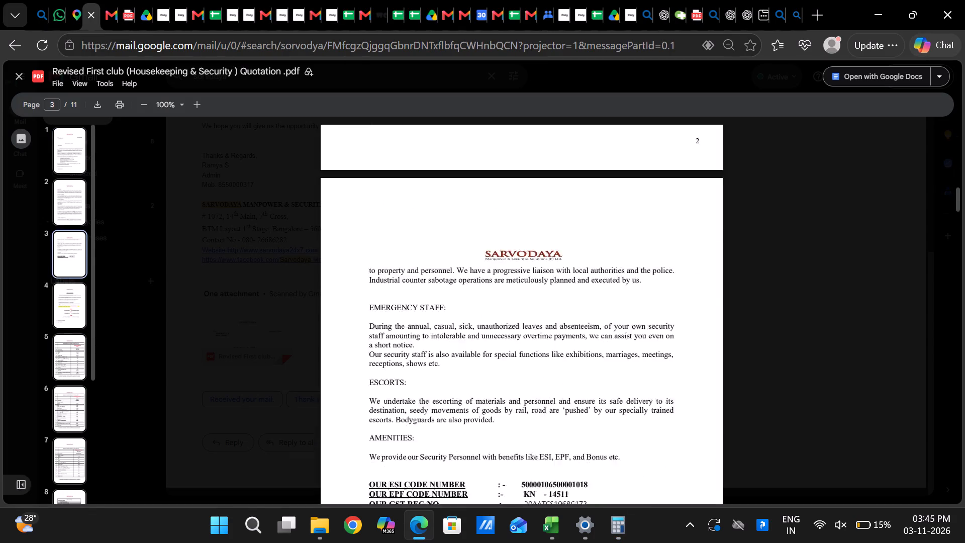
pyautogui.scroll(-7, 574, 384)
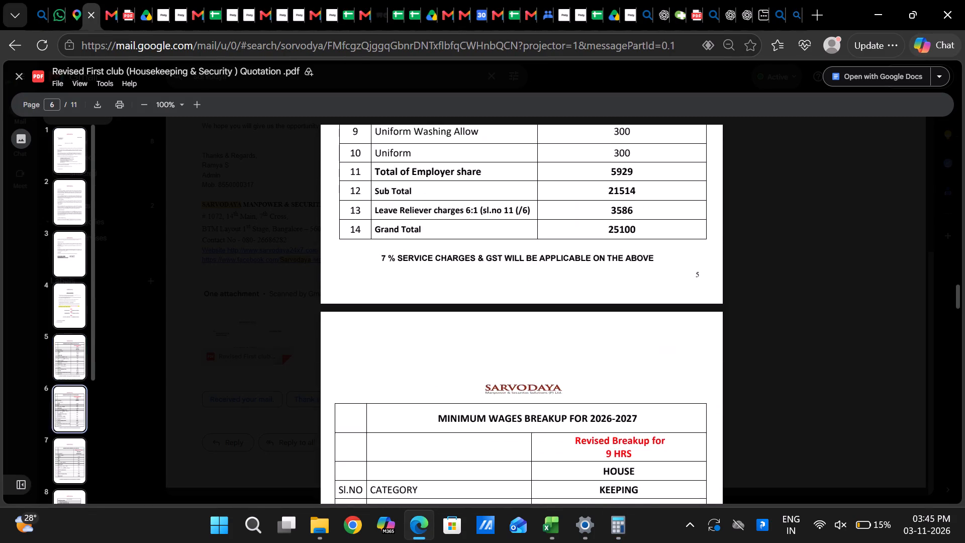
pyautogui.scroll(-6, 574, 384)
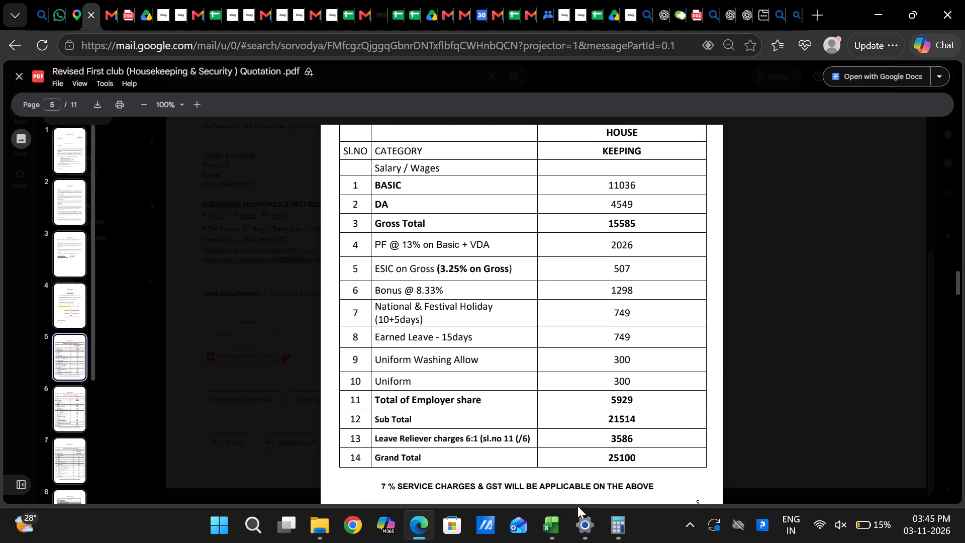
# Check the quotation's employer share in Calculator by adding 2026, 507, 1298, 749, 749, 300 and 300, and close Calculator when done.
pyautogui.click(617, 541)
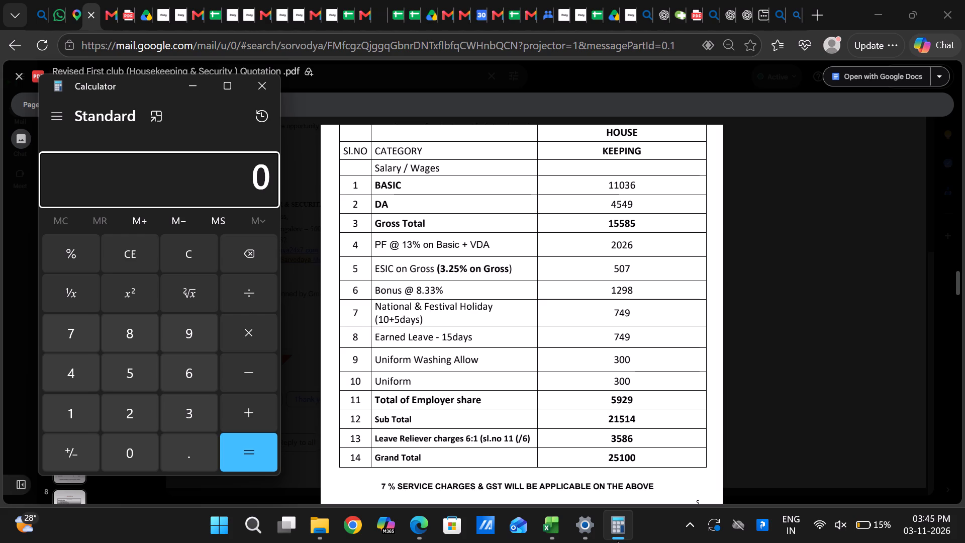
pyautogui.write('2026')
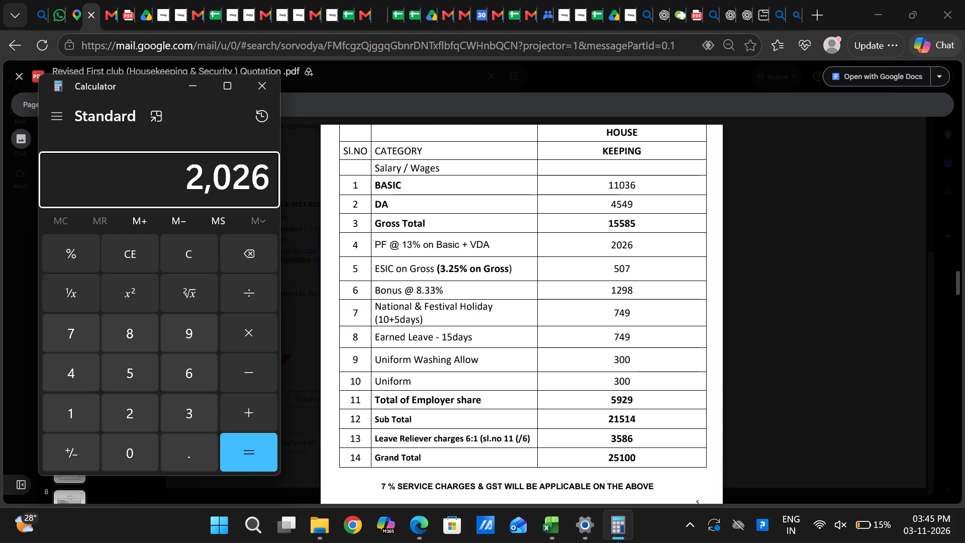
pyautogui.press('+')
pyautogui.write('507')
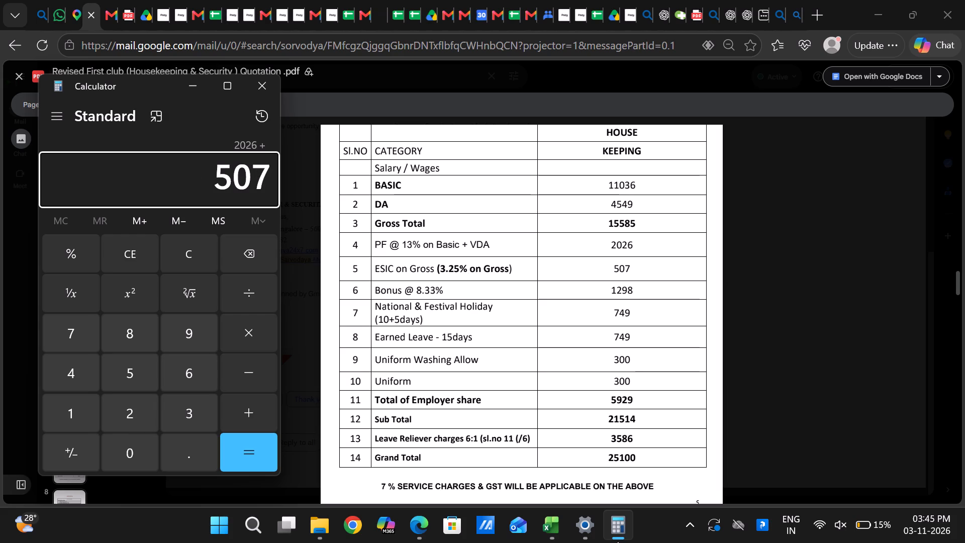
pyautogui.press('+')
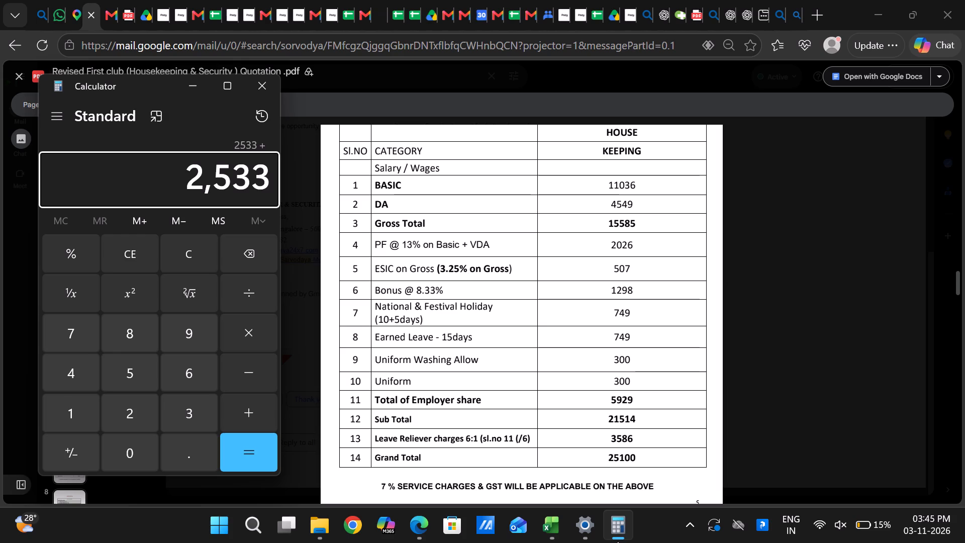
pyautogui.write('12')
pyautogui.write('98')
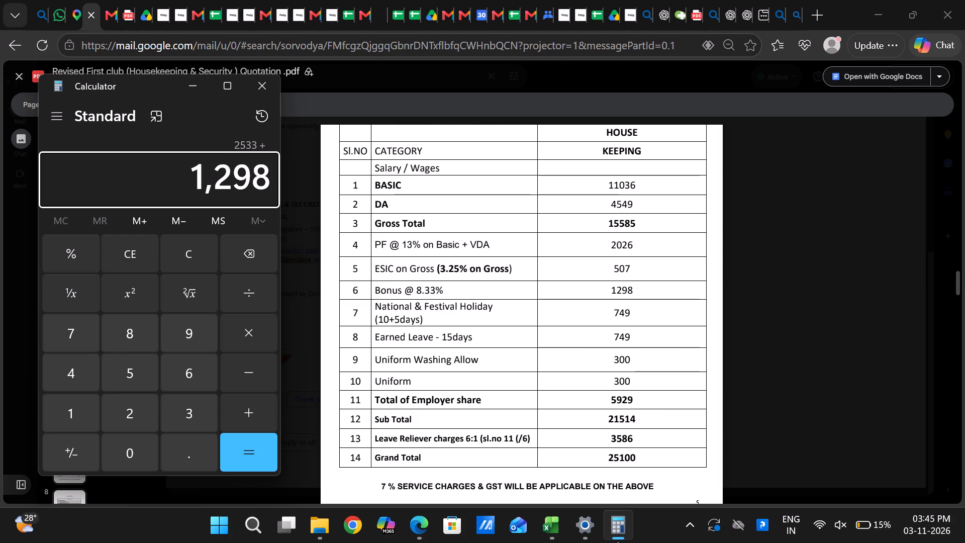
pyautogui.press('+')
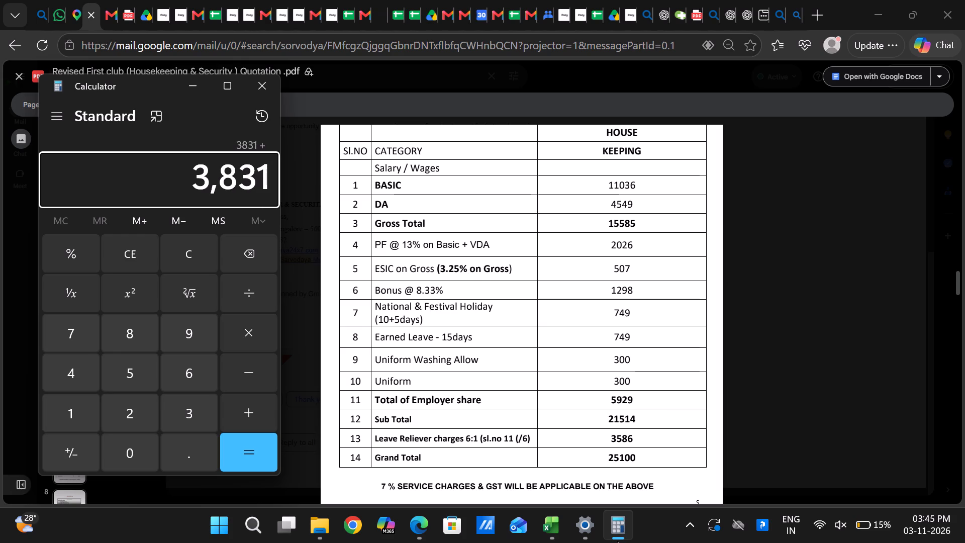
pyautogui.write('74')
pyautogui.press('9')
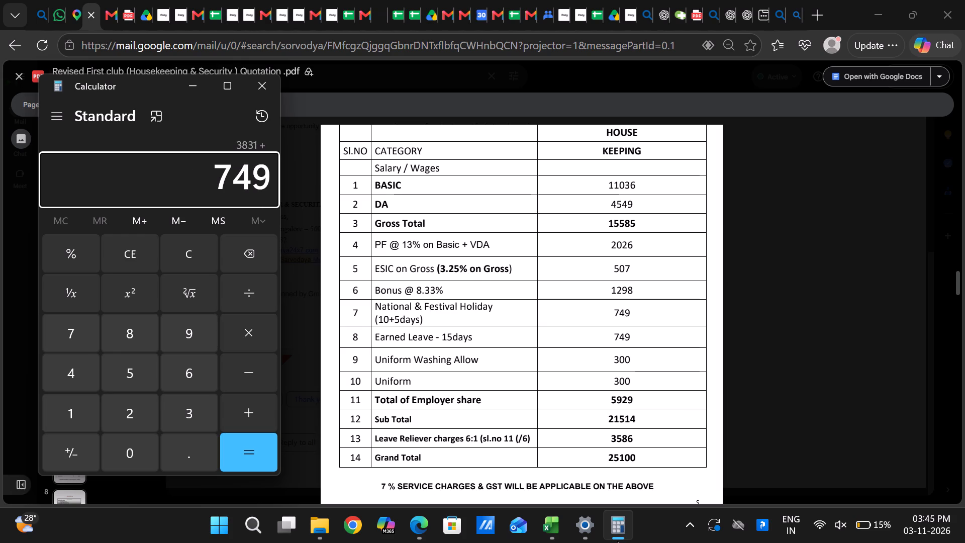
pyautogui.press('+')
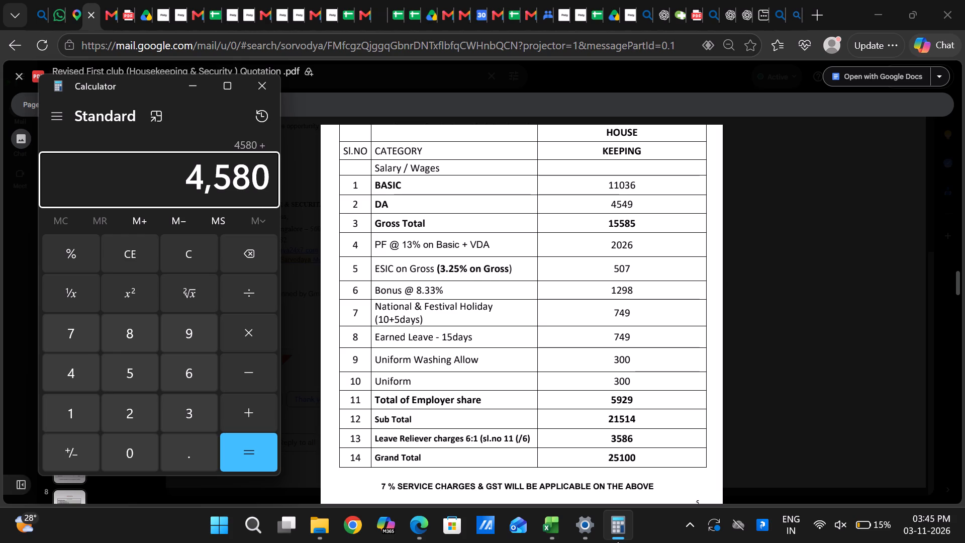
pyautogui.write('749')
pyautogui.press('+')
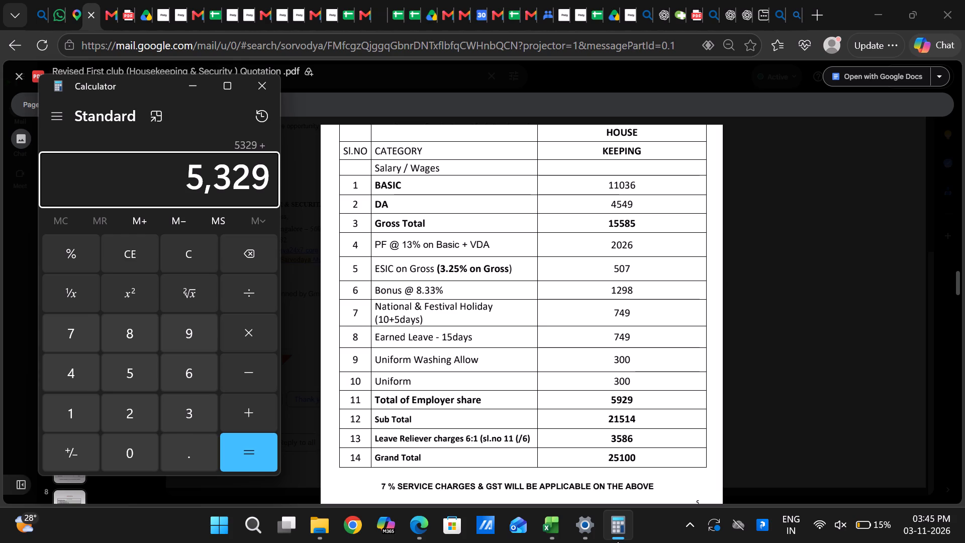
pyautogui.write('300')
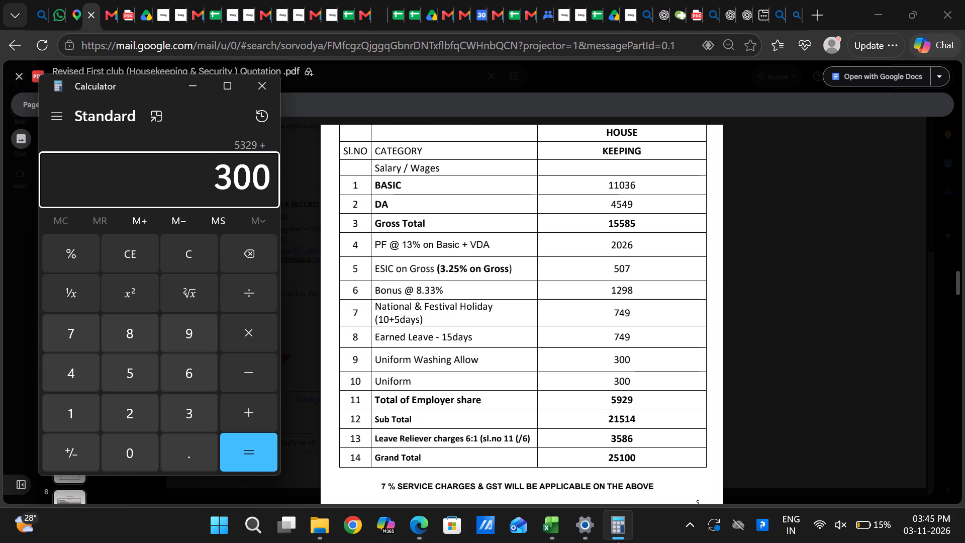
pyautogui.press('=')
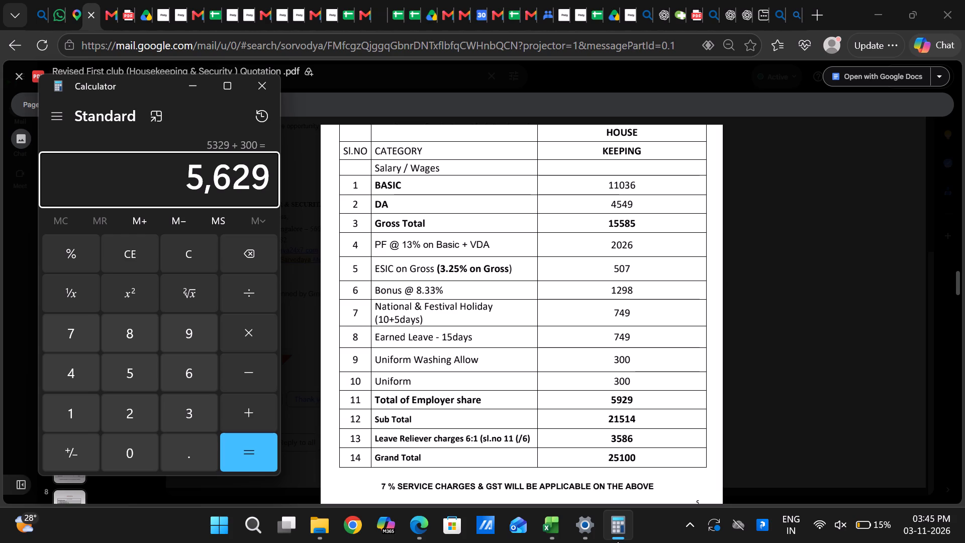
pyautogui.press('+')
pyautogui.write('300=')
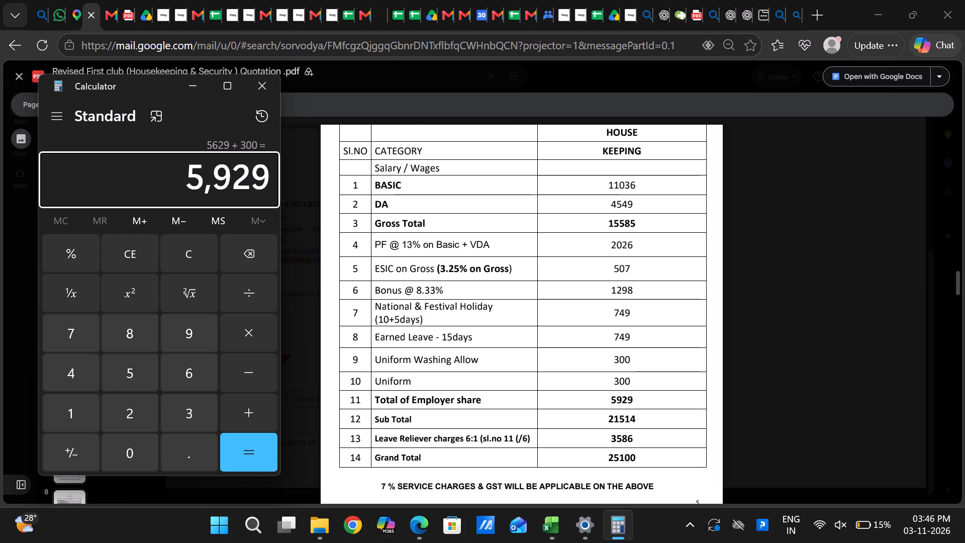
pyautogui.click(271, 86)
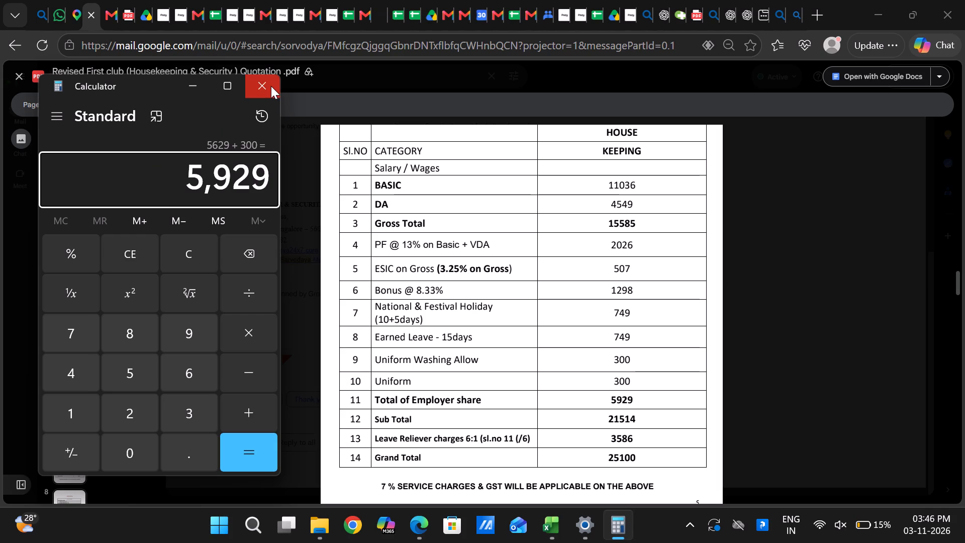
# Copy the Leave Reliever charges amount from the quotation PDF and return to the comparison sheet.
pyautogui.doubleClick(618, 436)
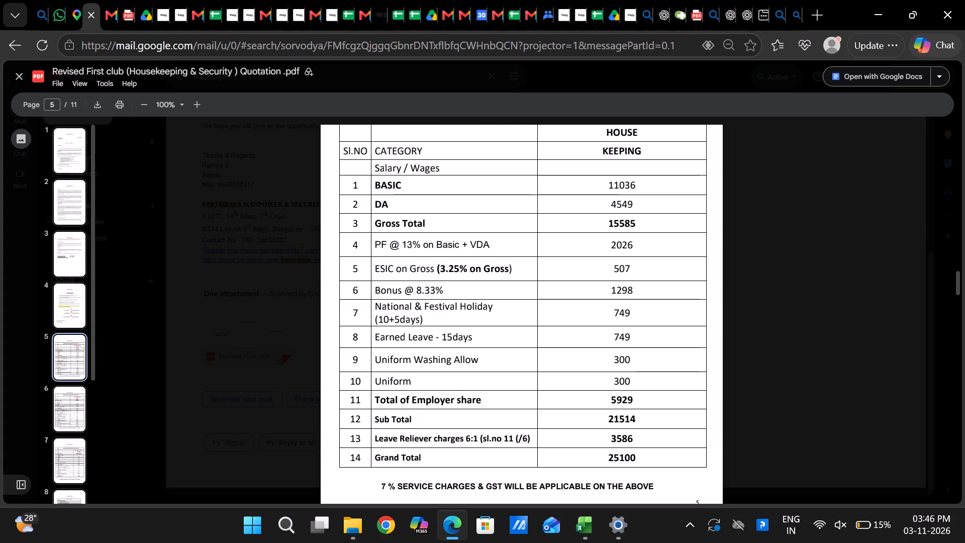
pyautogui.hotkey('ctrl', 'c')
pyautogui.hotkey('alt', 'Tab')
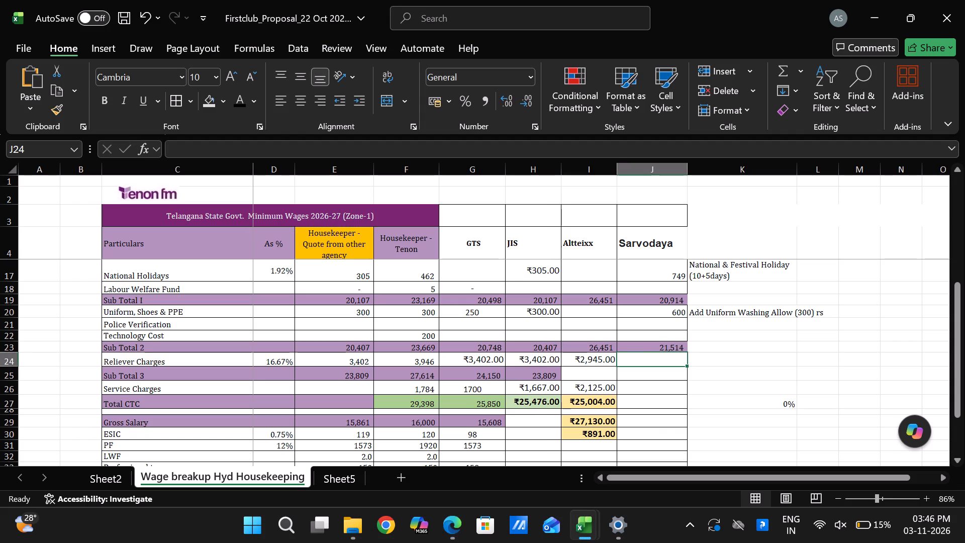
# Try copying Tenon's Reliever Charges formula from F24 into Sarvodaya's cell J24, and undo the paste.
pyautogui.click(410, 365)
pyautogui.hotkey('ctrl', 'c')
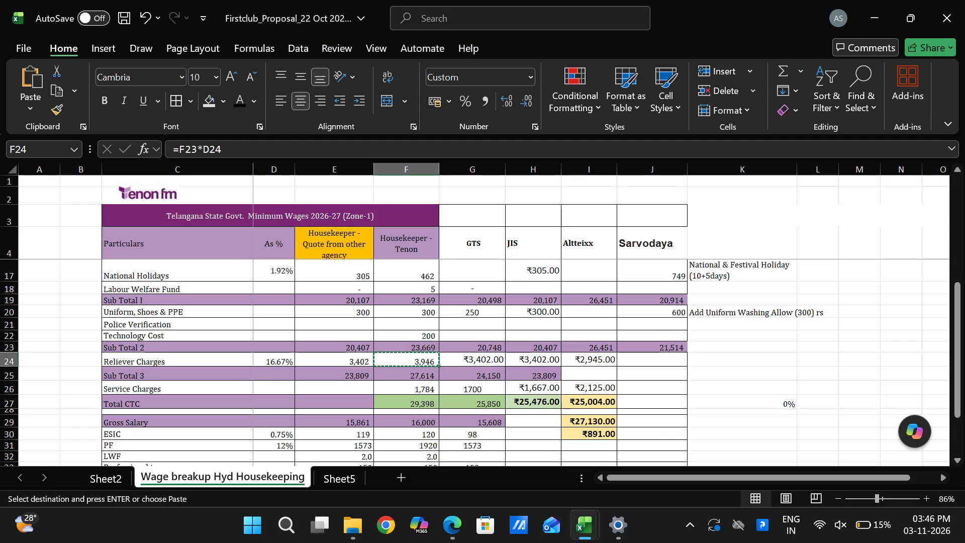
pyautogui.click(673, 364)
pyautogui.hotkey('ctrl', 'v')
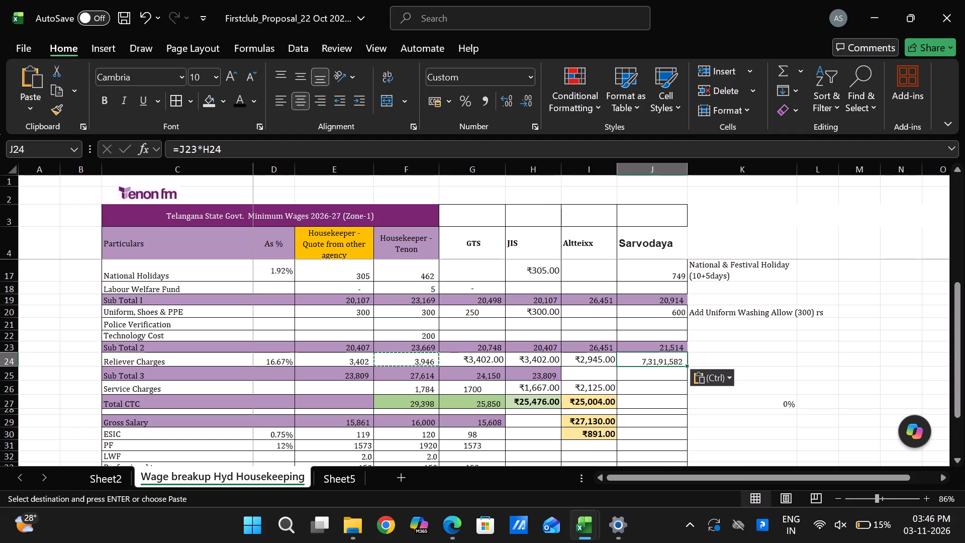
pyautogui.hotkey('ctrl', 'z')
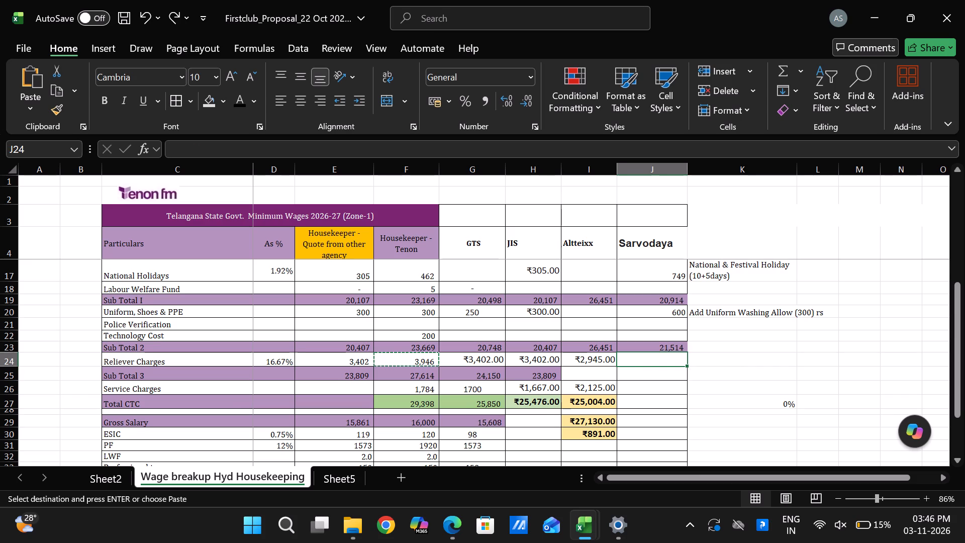
# Examine which cells Tenon's Reliever Charges formula in F24 refers to.
pyautogui.click(421, 359)
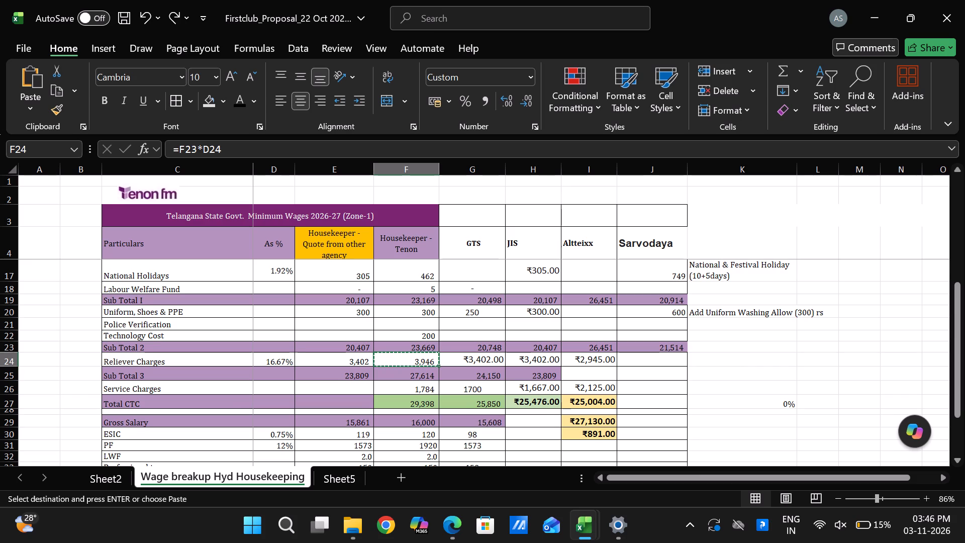
pyautogui.doubleClick(421, 359)
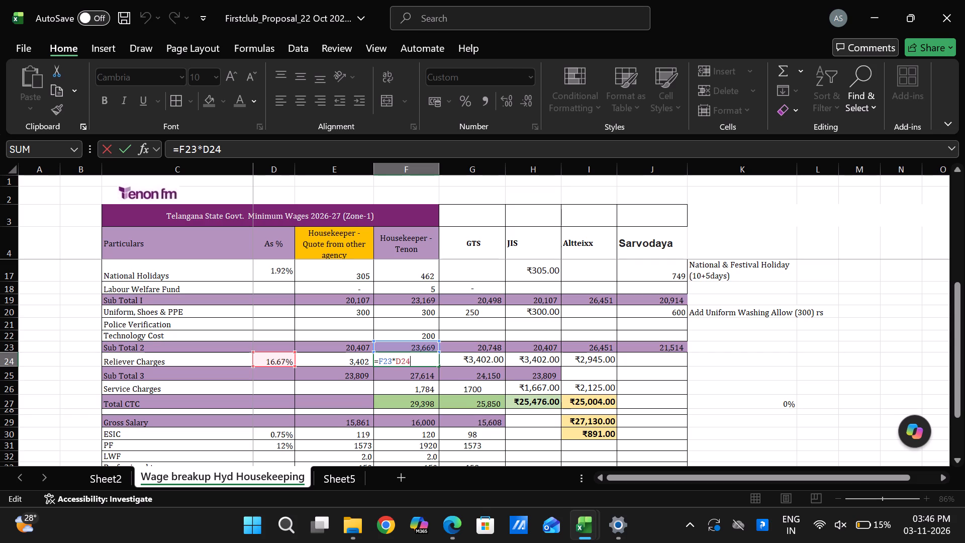
pyautogui.press('Return')
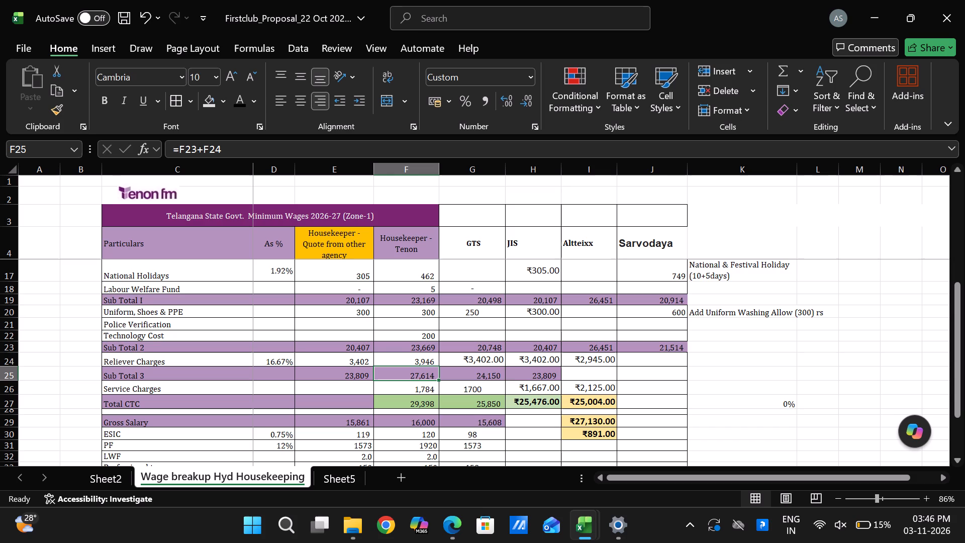
# Copy Tenon's Reliever Charges formula from F24 into Sarvodaya's cell J24.
pyautogui.click(662, 367)
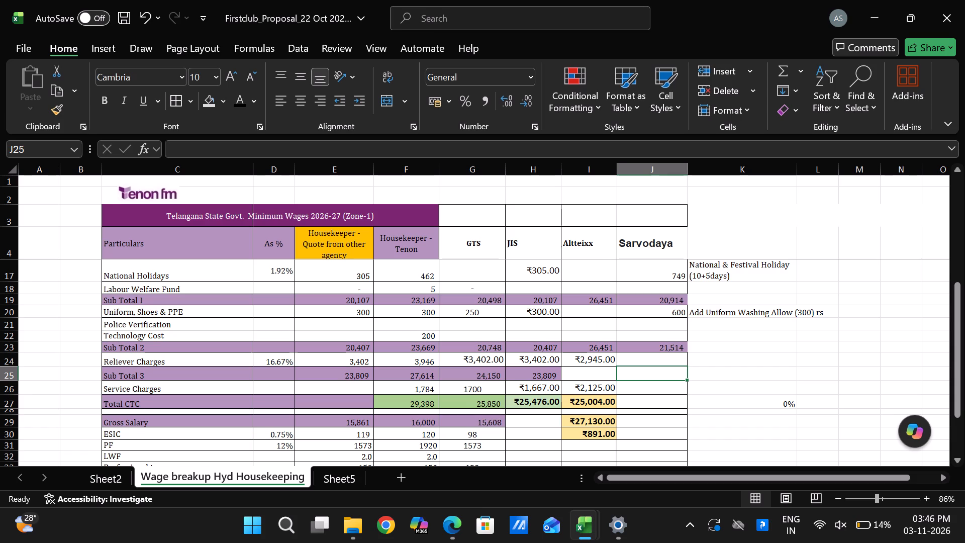
pyautogui.press('Up')
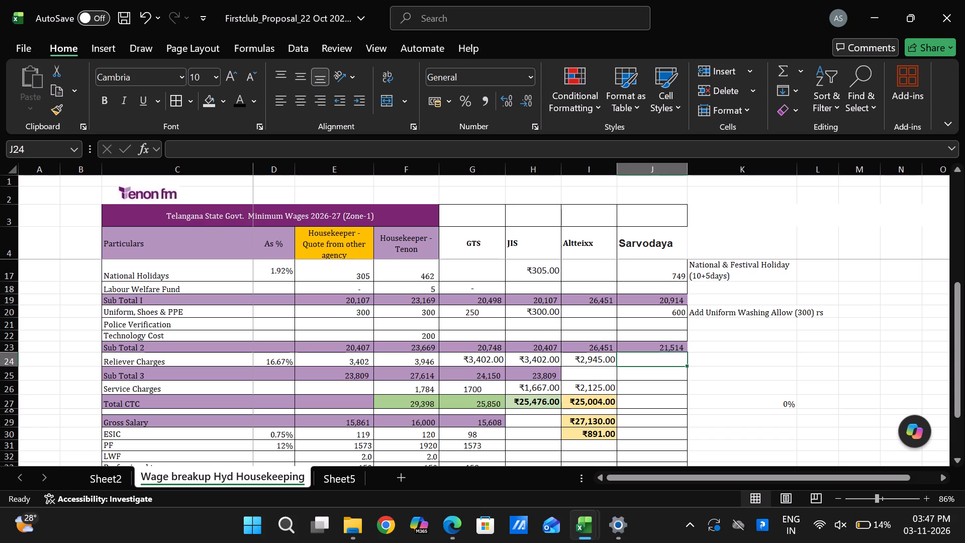
pyautogui.press('Left')
pyautogui.press('Left')
pyautogui.press('Left')
pyautogui.press('Left')
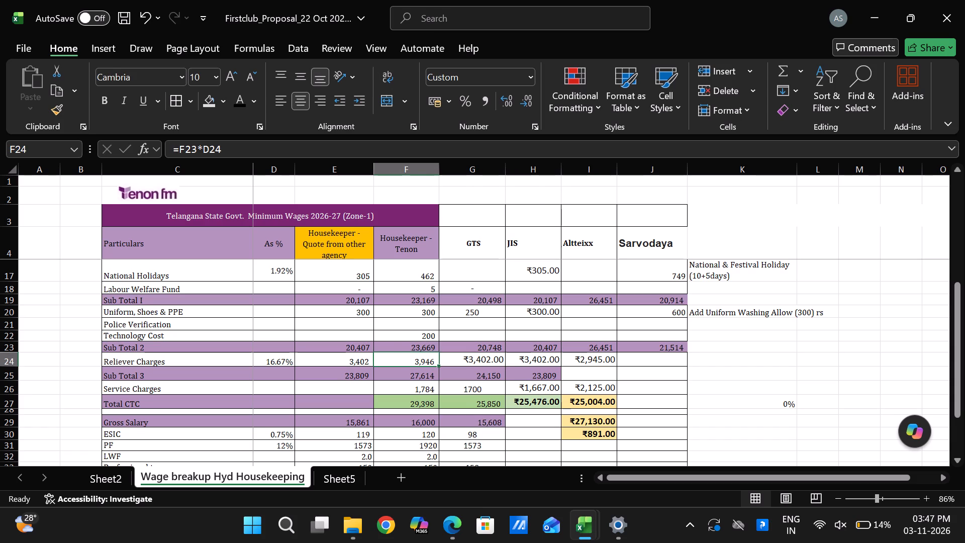
pyautogui.hotkey('ctrl', 'c')
pyautogui.press('Right')
pyautogui.press('Right')
pyautogui.press('Right')
pyautogui.press('Right')
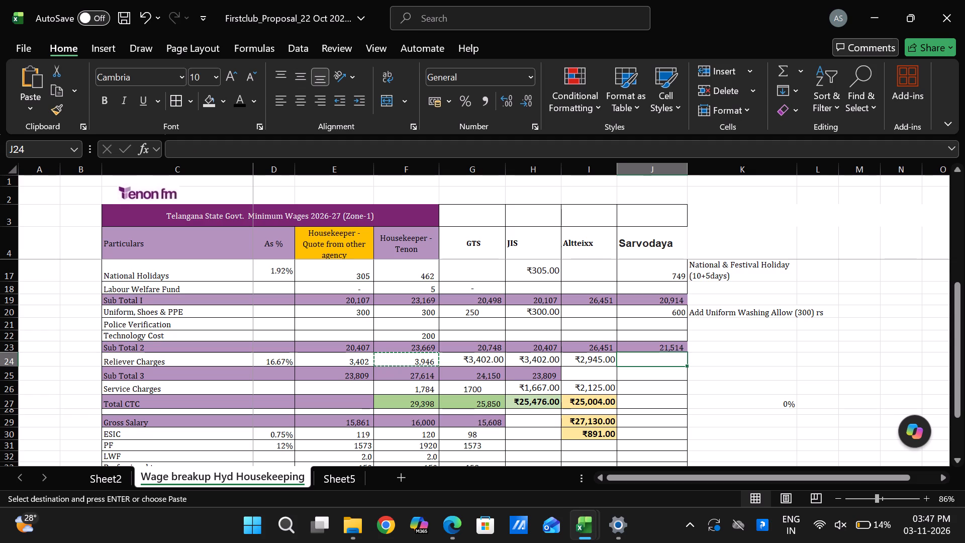
pyautogui.hotkey('ctrl', 'v')
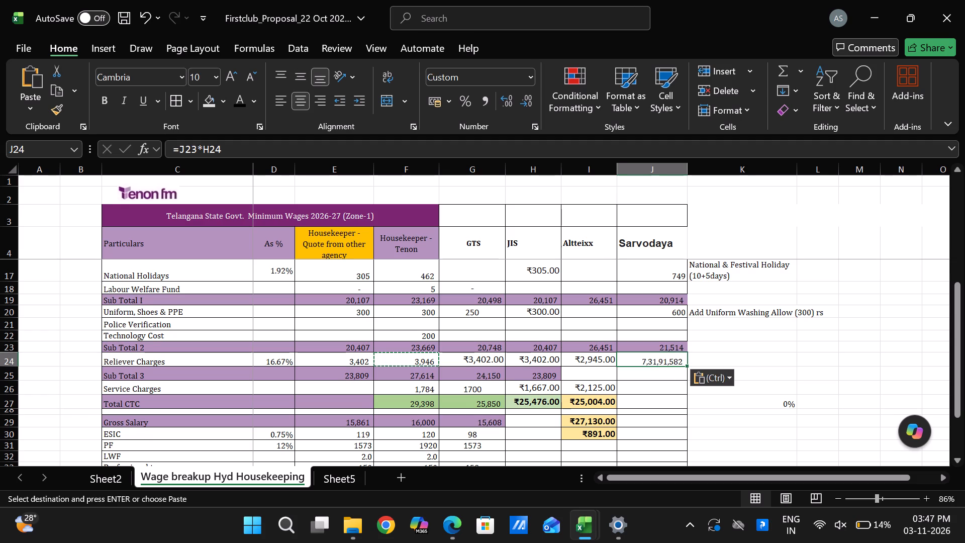
# Change the Reliever Charges formula in Sarvodaya's cell J24 to =J23*D24 and check it against the quotation PDF.
pyautogui.doubleClick(661, 358)
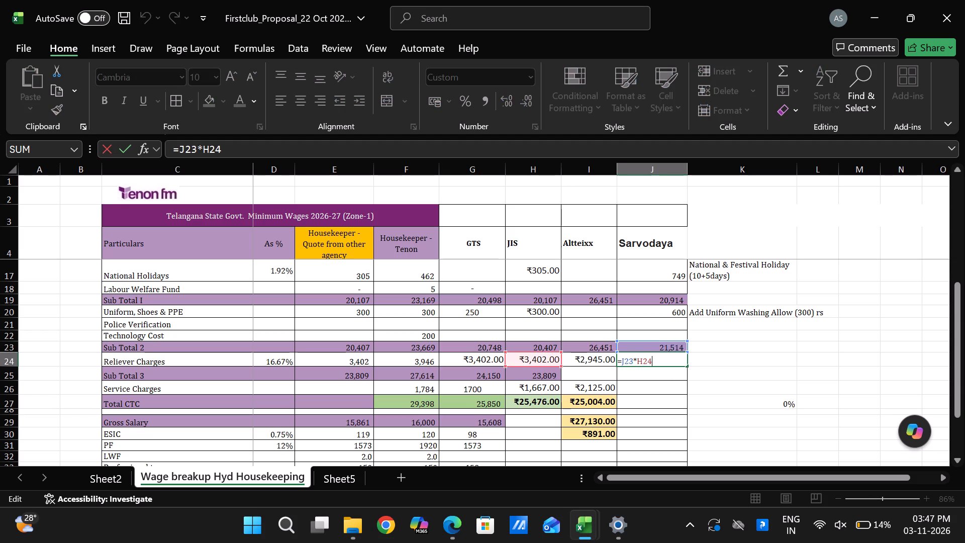
pyautogui.press('BackSpace')
pyautogui.press('BackSpace')
pyautogui.press('BackSpace')
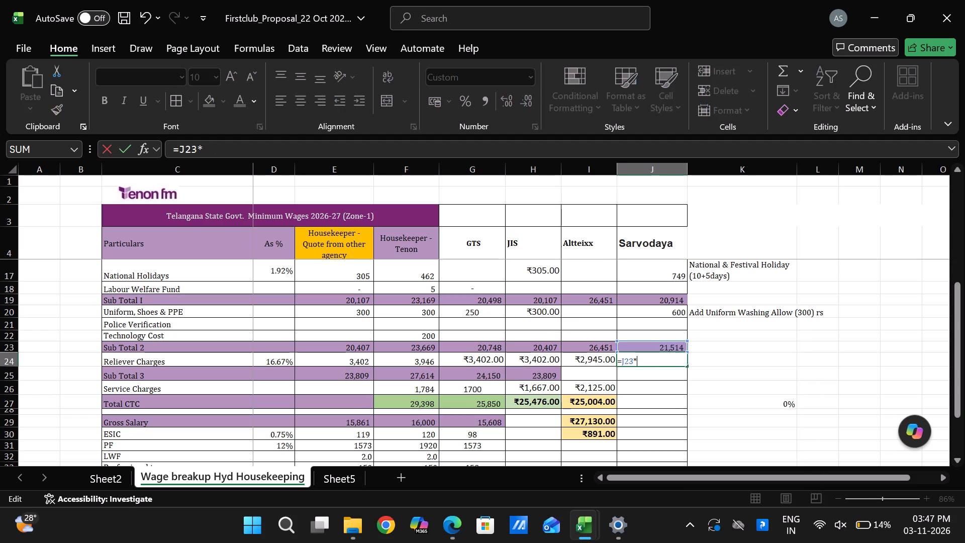
pyautogui.click(265, 359)
pyautogui.press('Return')
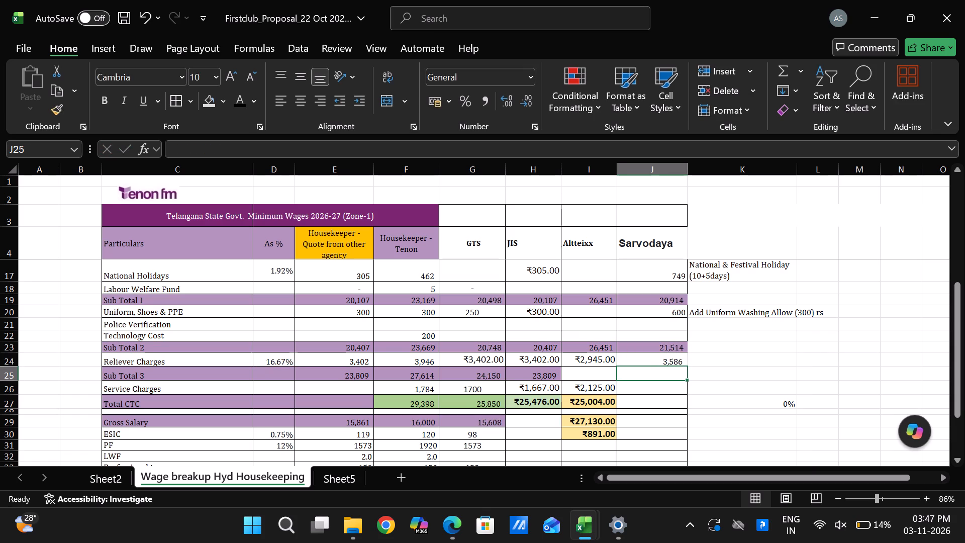
pyautogui.hotkey('alt', 'Tab')
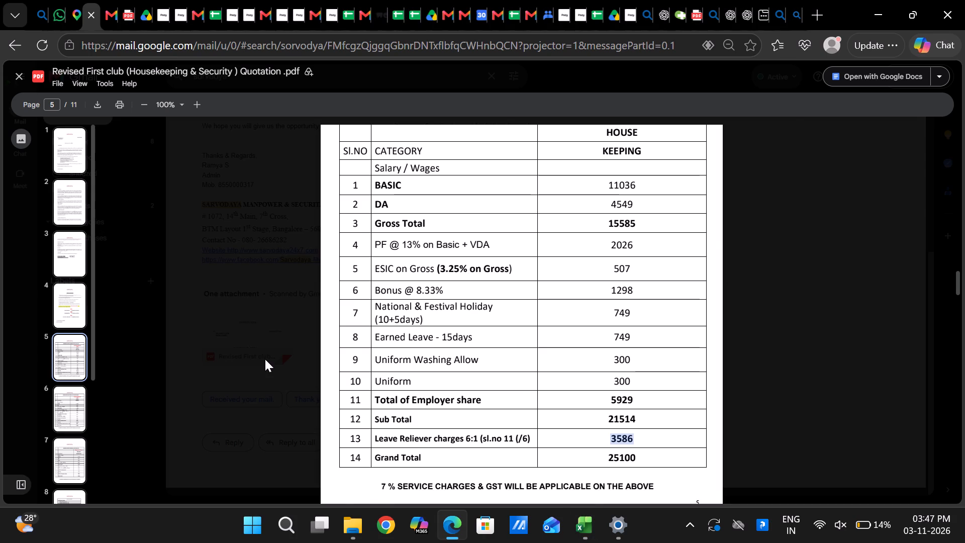
pyautogui.hotkey('alt', 'Tab')
pyautogui.hotkey('alt', 'Tab')
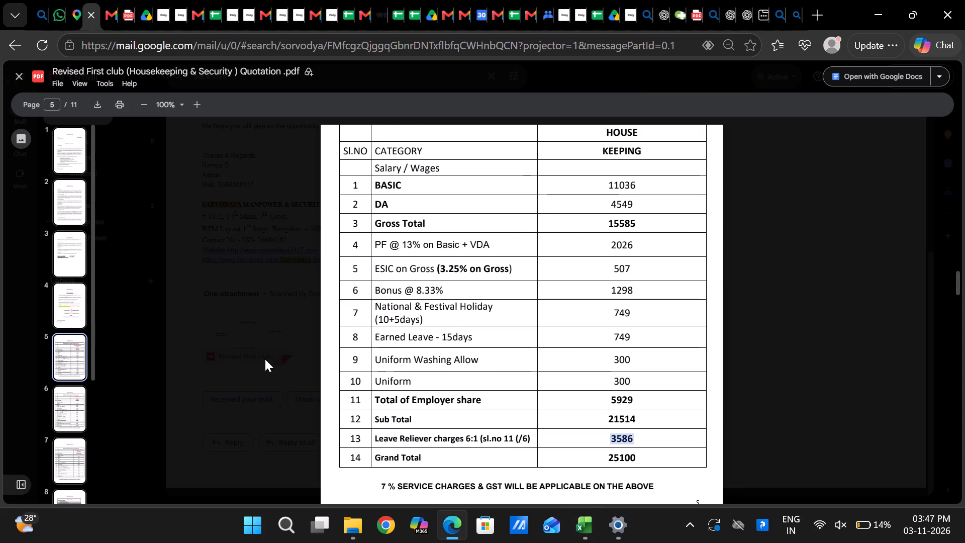
pyautogui.hotkey('alt', 'Tab')
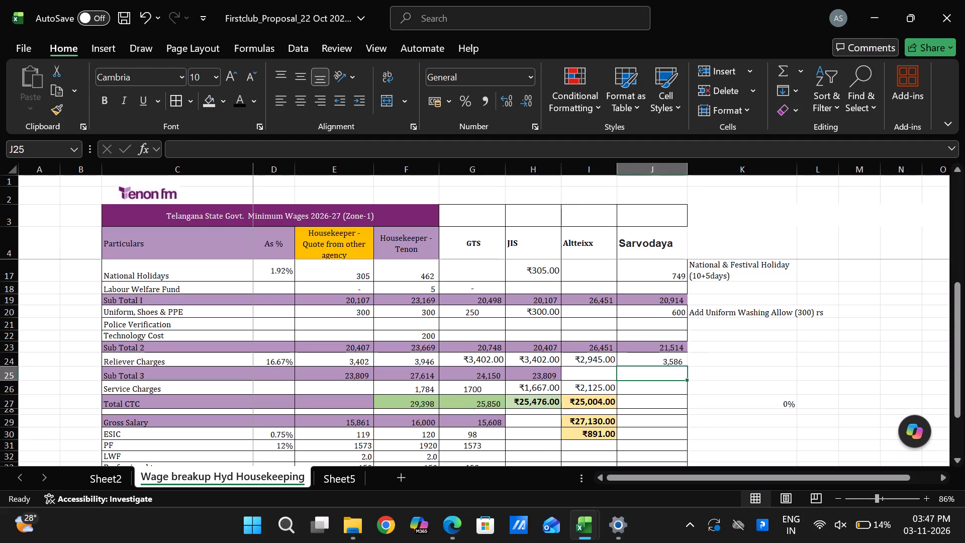
# Copy Tenon's Sub Total 3 formula from F25 into Altteixx's cell I25 and Sarvodaya's cell J25.
pyautogui.press('Left')
pyautogui.press('Left')
pyautogui.press('Left')
pyautogui.press('Left')
pyautogui.press('Left')
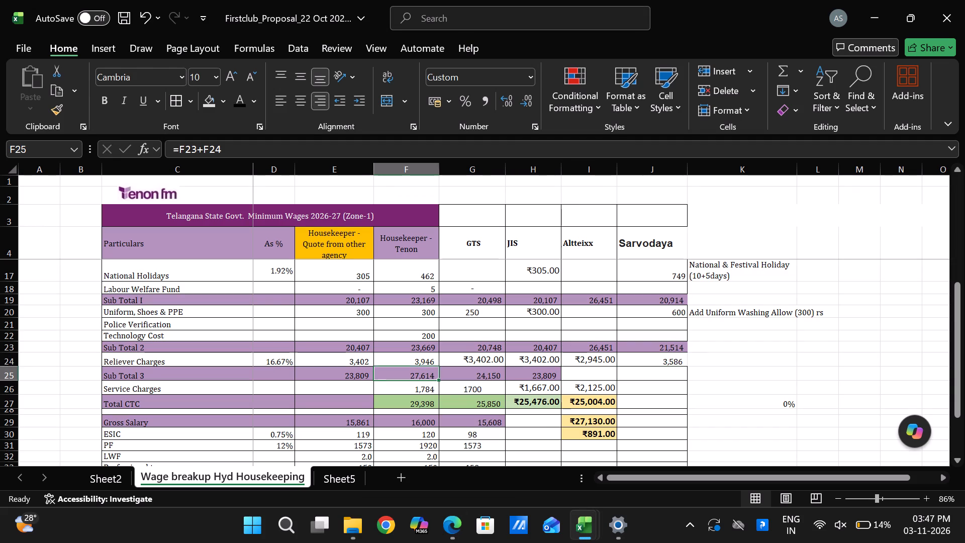
pyautogui.press('Right')
pyautogui.hotkey('ctrl', 'c')
pyautogui.press('Right')
pyautogui.press('Right')
pyautogui.press('Right')
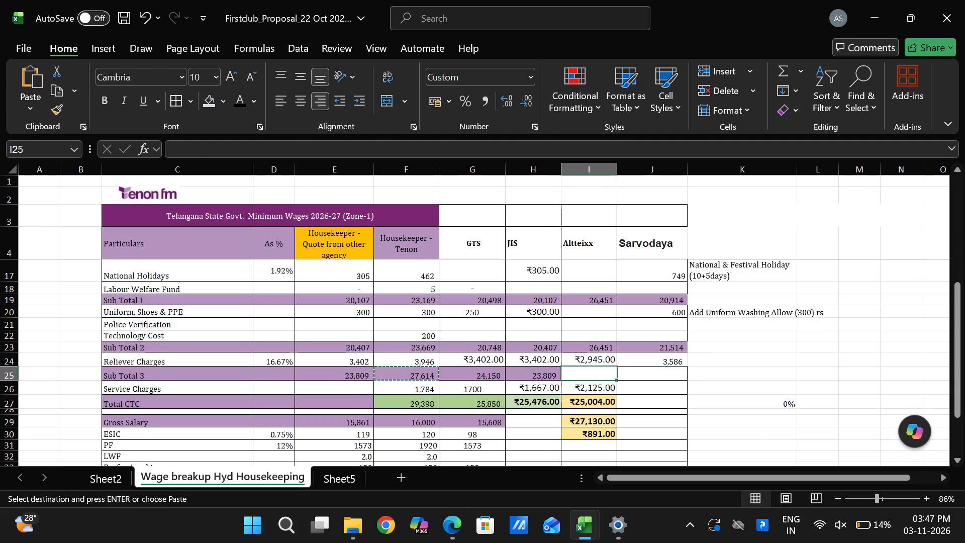
pyautogui.hotkey('ctrl', 'v')
pyautogui.press('Right')
pyautogui.press('Right')
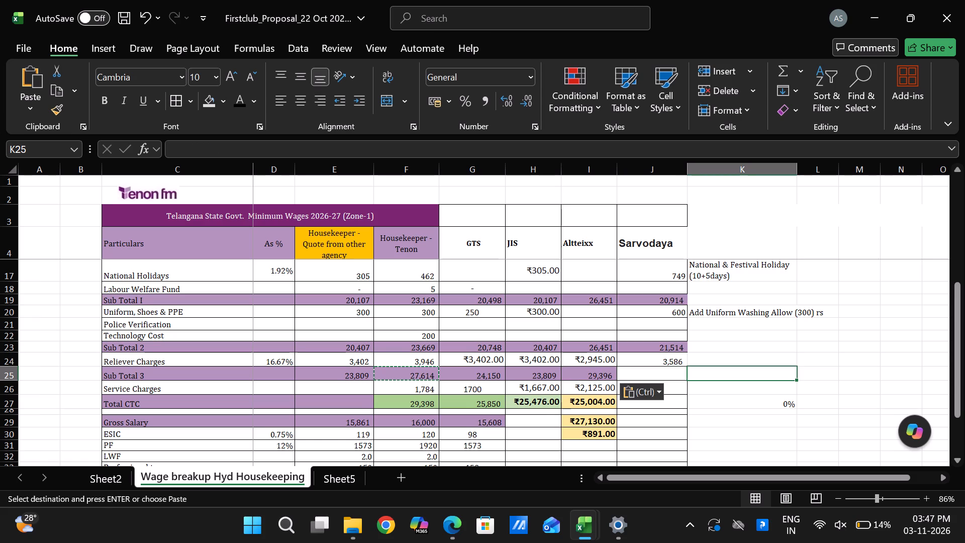
pyautogui.press('Left')
pyautogui.hotkey('ctrl', 'v')
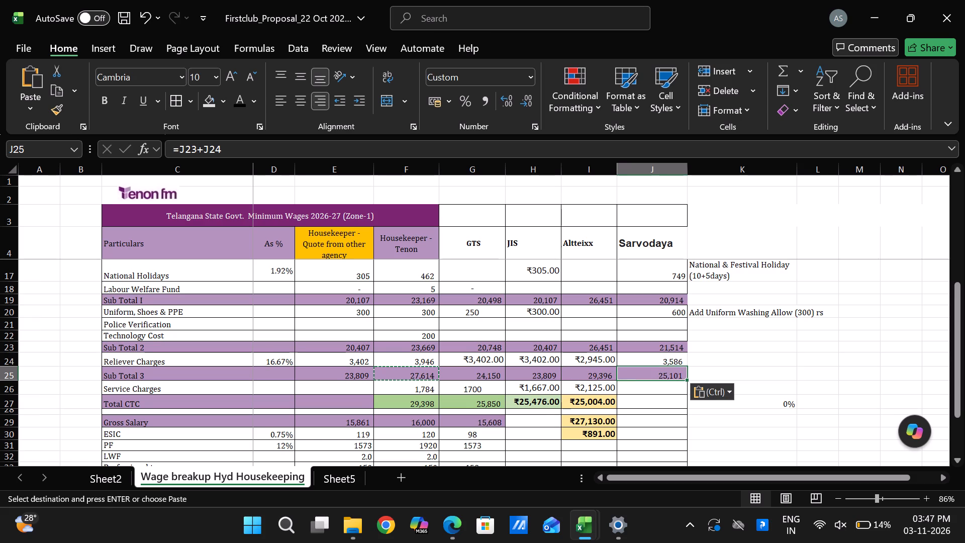
# Examine the housekeeping wage breakups on pages 5 and 6 of the quotation PDF, including the service charge terms, and return to the sheet.
pyautogui.press('Down')
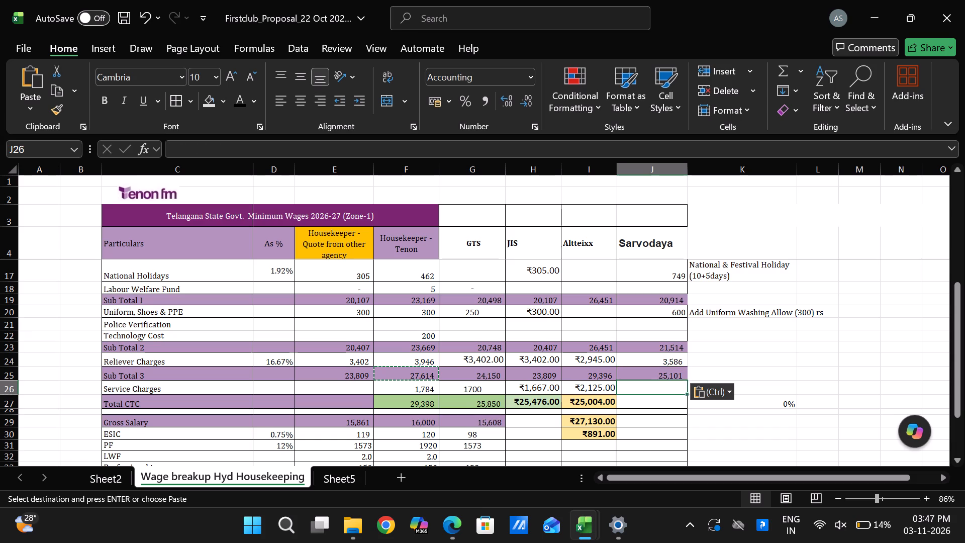
pyautogui.press('Down')
pyautogui.hotkey('alt', 'Tab')
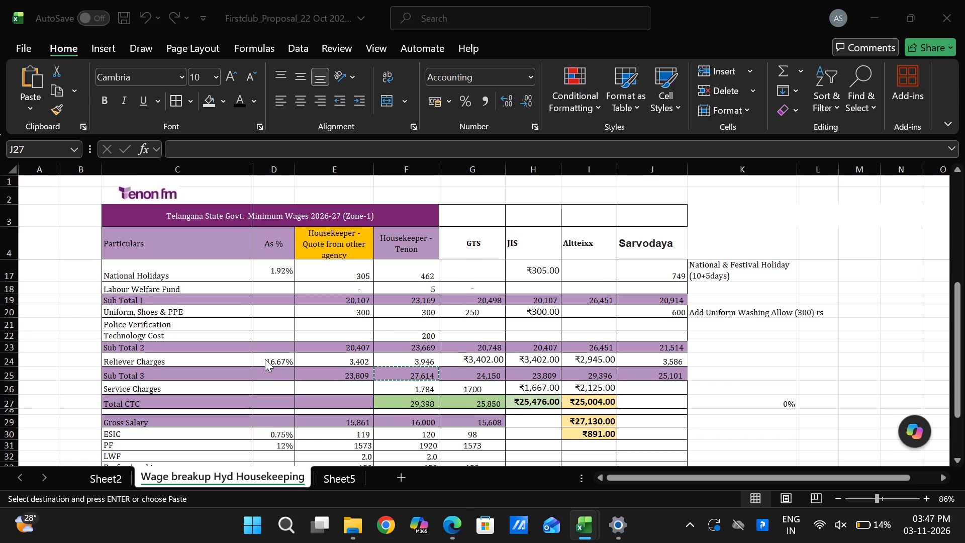
pyautogui.scroll(-1, 505, 391)
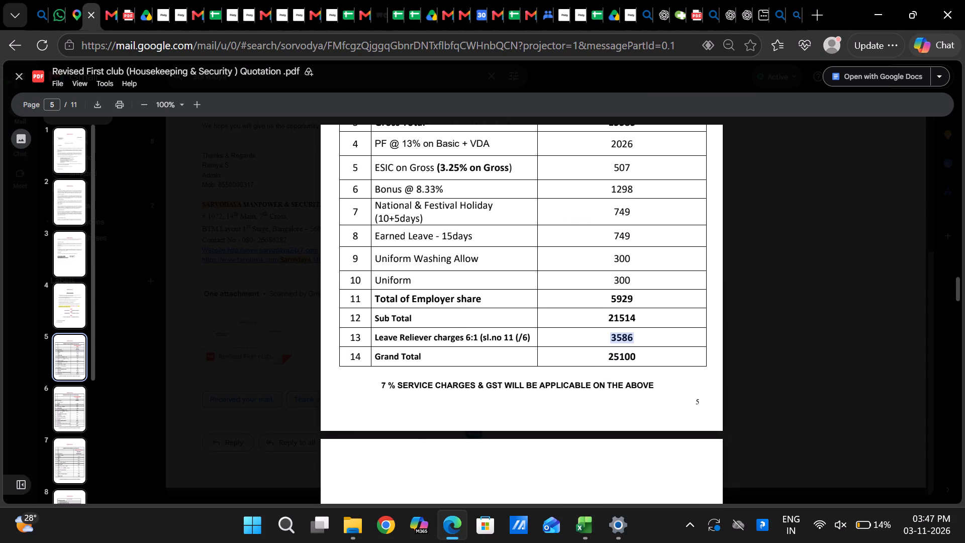
pyautogui.scroll(2, 509, 434)
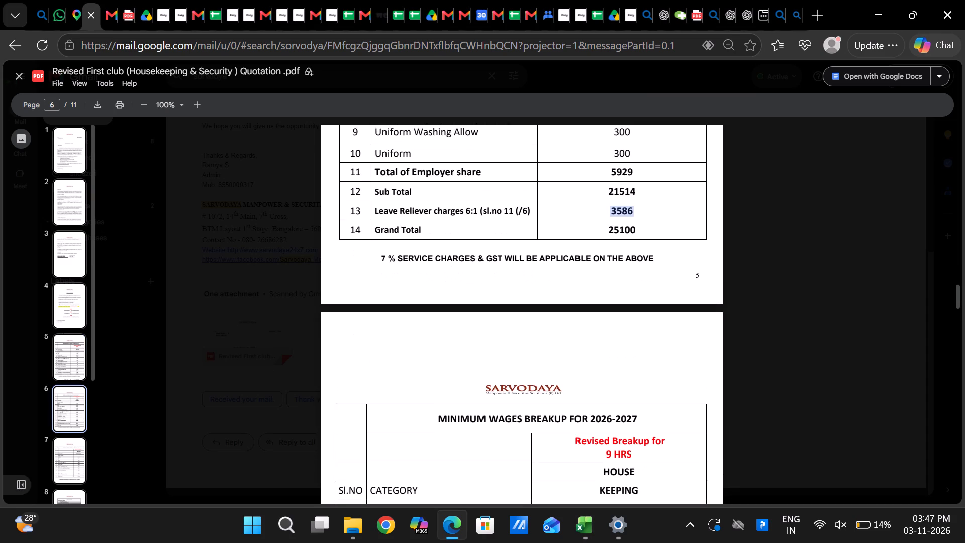
pyautogui.scroll(1, 509, 434)
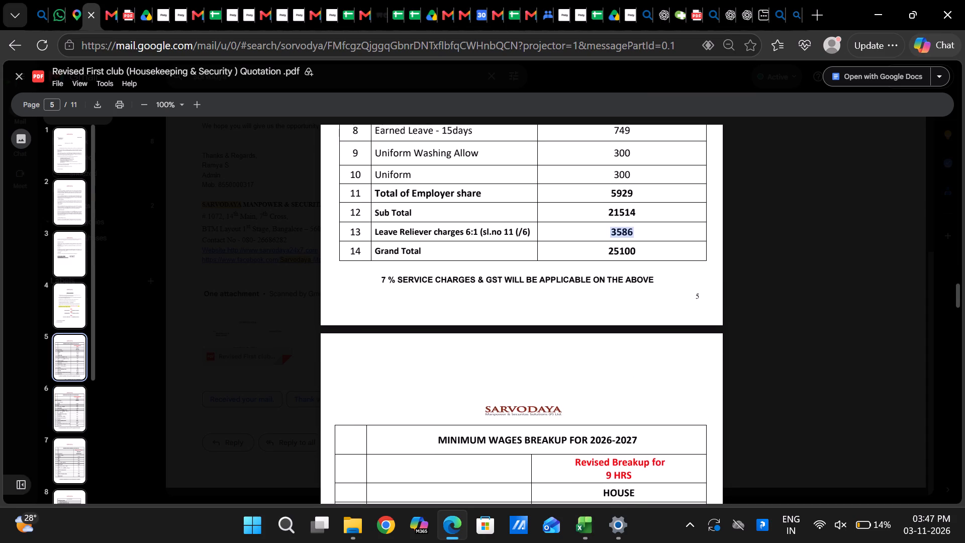
pyautogui.scroll(1, 509, 434)
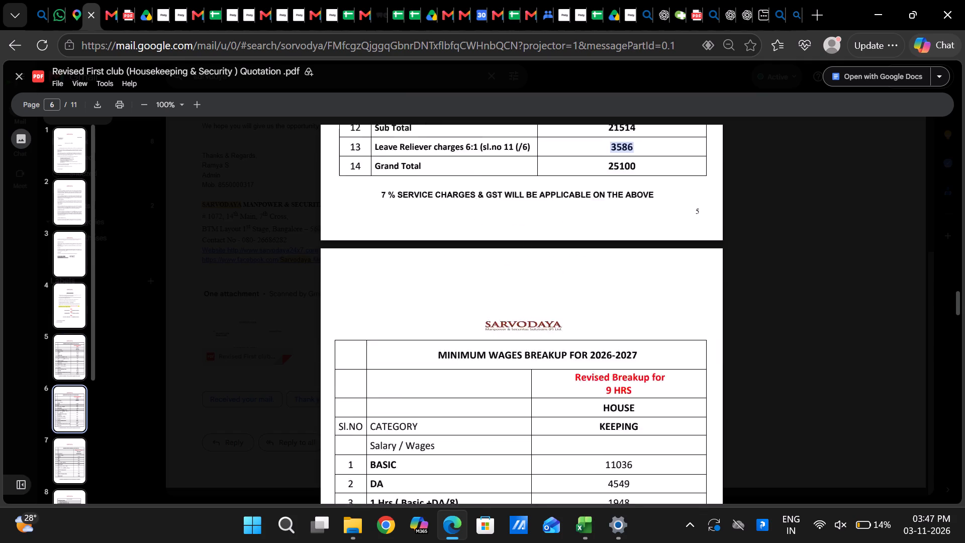
pyautogui.scroll(1, 509, 434)
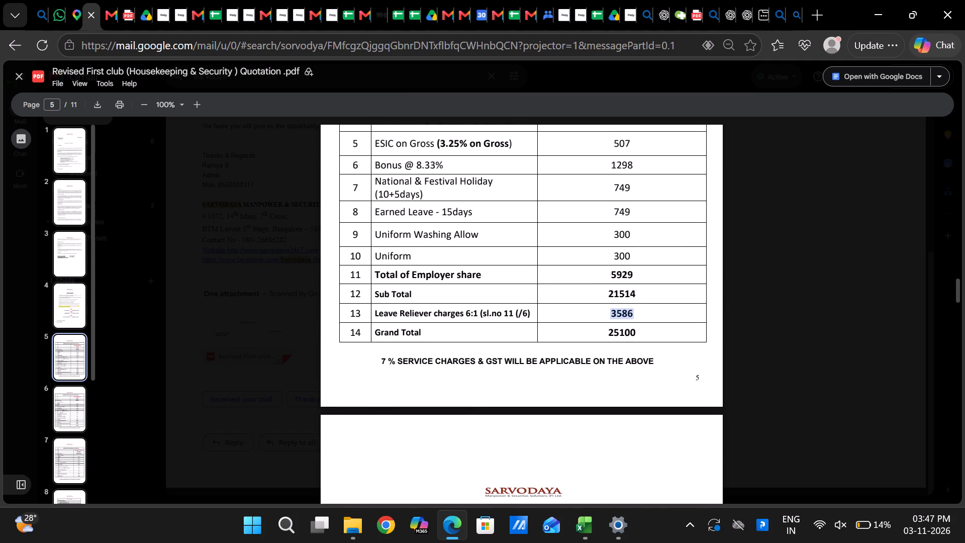
pyautogui.scroll(-4, 509, 434)
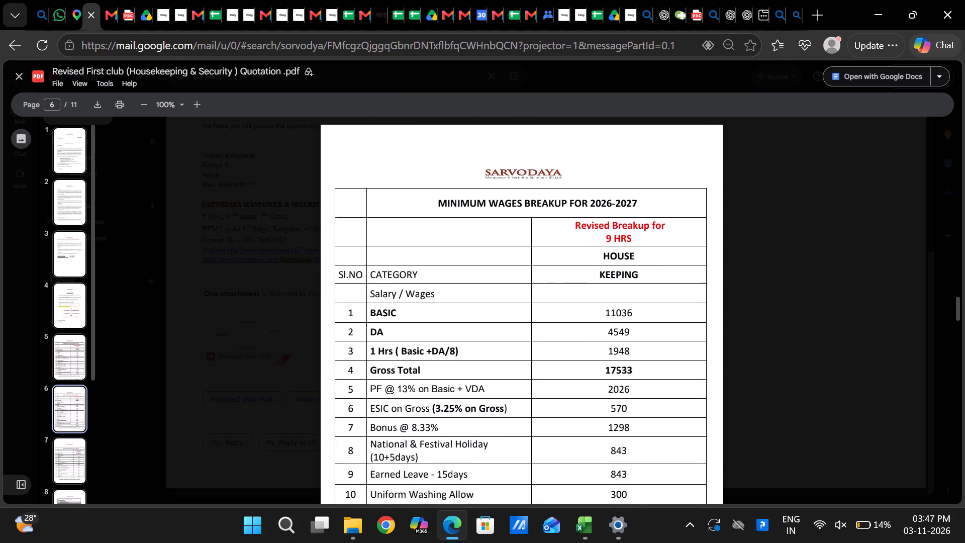
pyautogui.scroll(-1, 509, 434)
pyautogui.scroll(1, 509, 434)
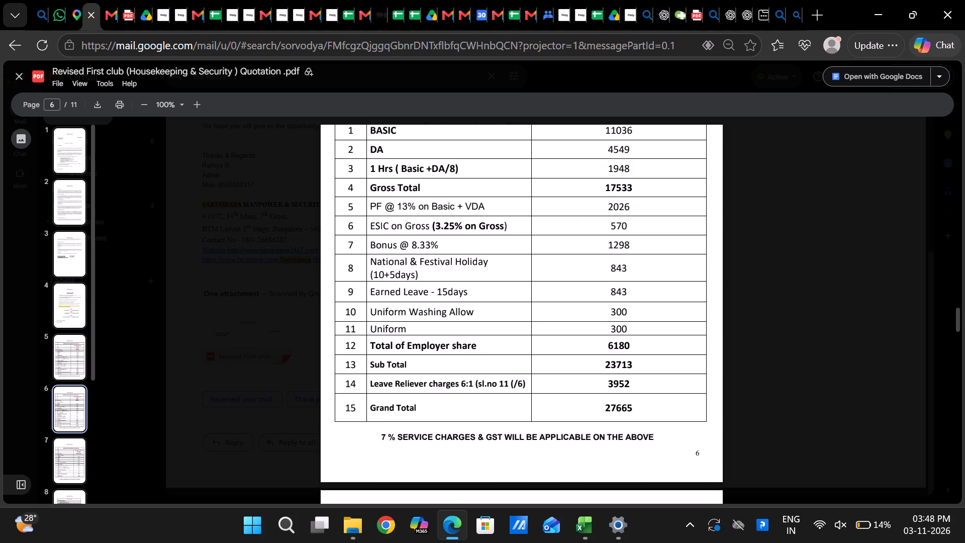
pyautogui.scroll(3, 509, 434)
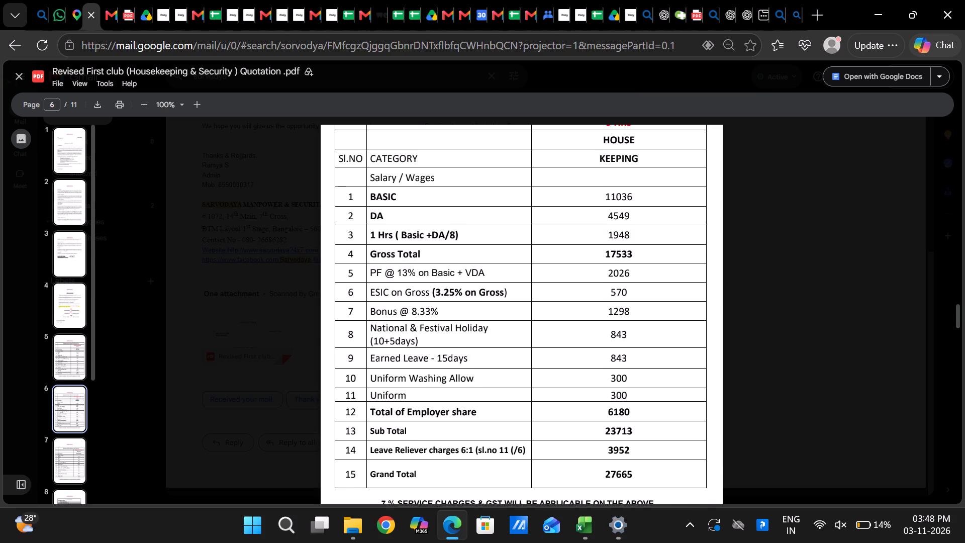
pyautogui.scroll(2, 509, 434)
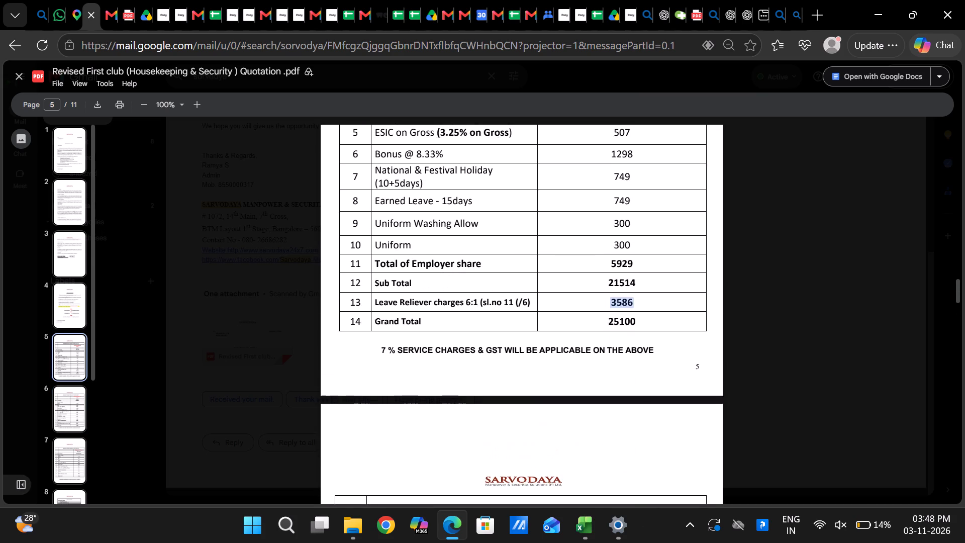
pyautogui.hotkey('alt', 'Tab')
# Inspect how Tenon's Service Charges are entered in F26 as a reference for Sarvodaya's cell J26.
pyautogui.scroll(-1, 509, 434)
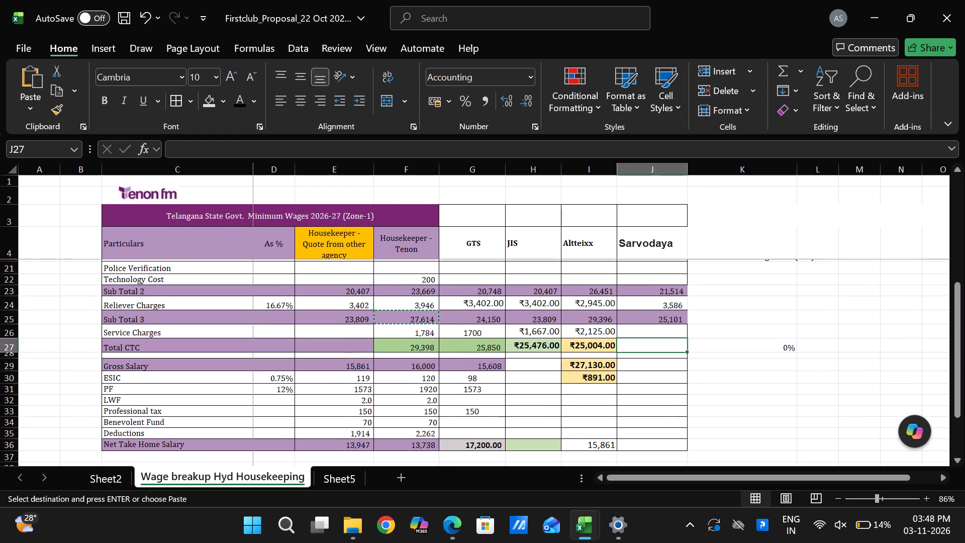
pyautogui.scroll(-1, 509, 434)
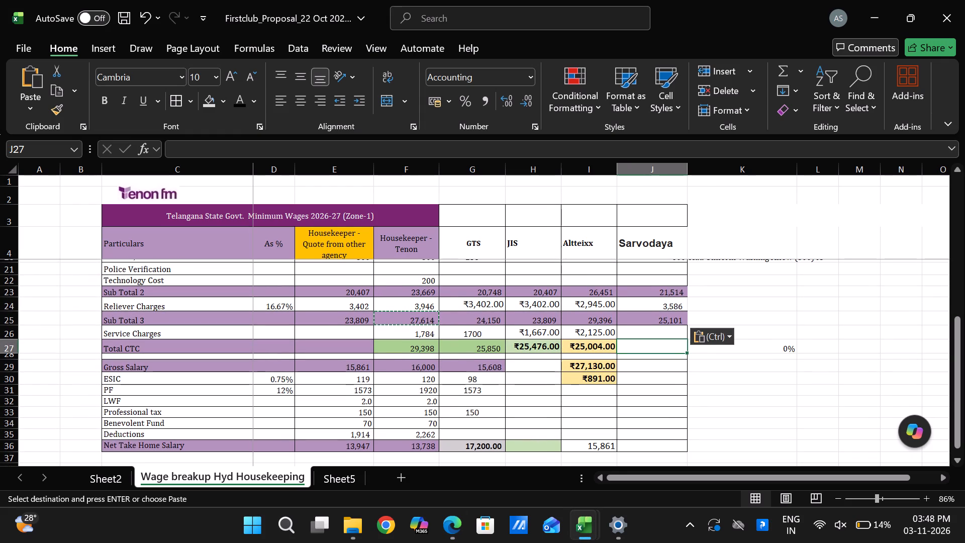
pyautogui.press('Up')
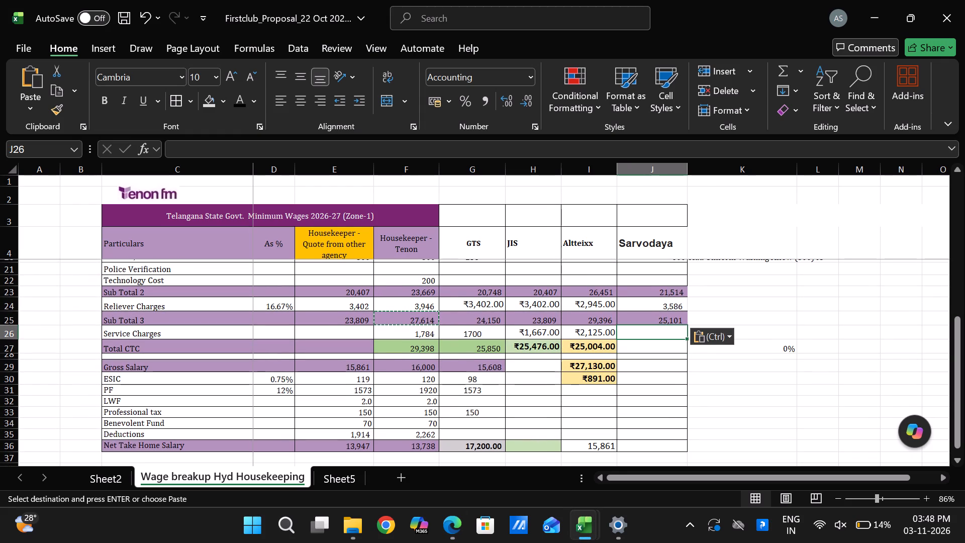
pyautogui.click(403, 332)
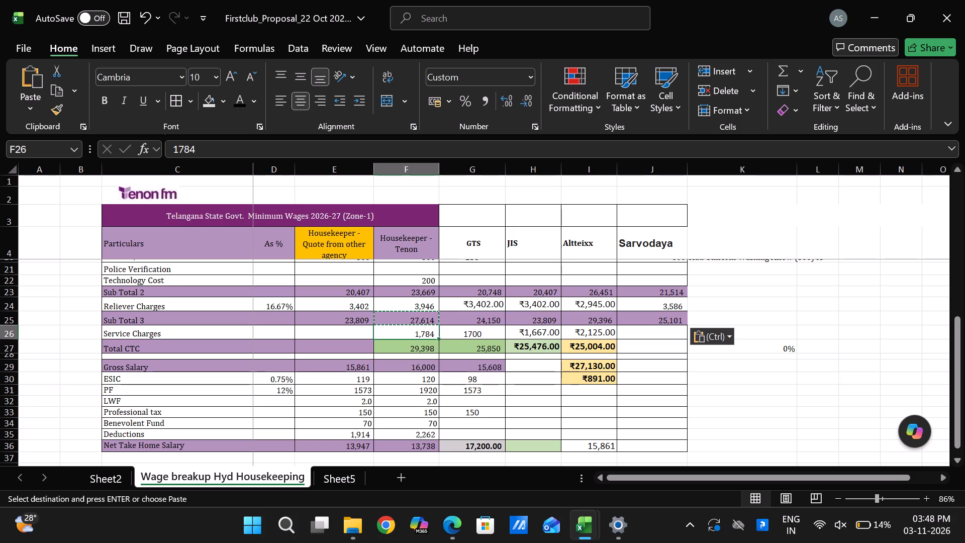
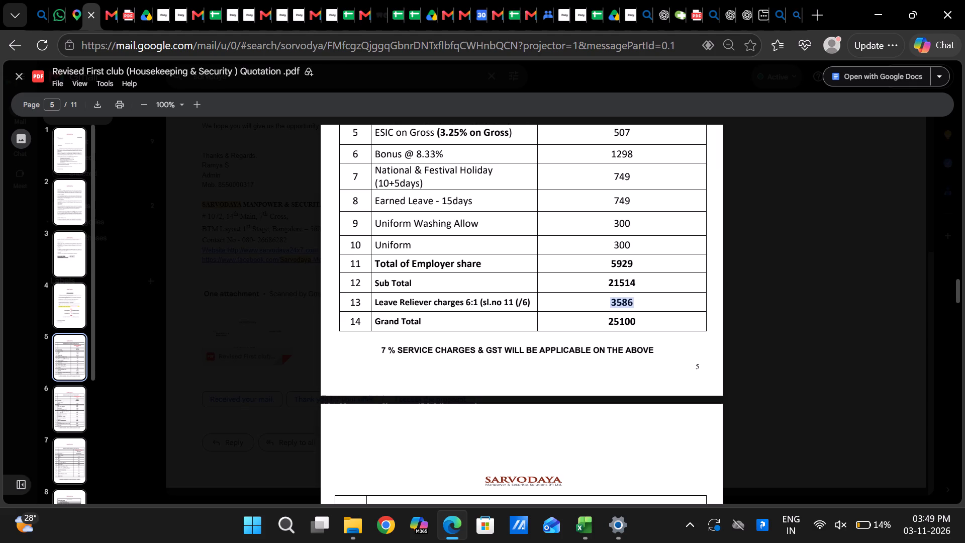
# Check the service charge percentage stated below the housekeeping wage breakup on page 5 of the quotation PDF.
pyautogui.scroll(1, 485, 328)
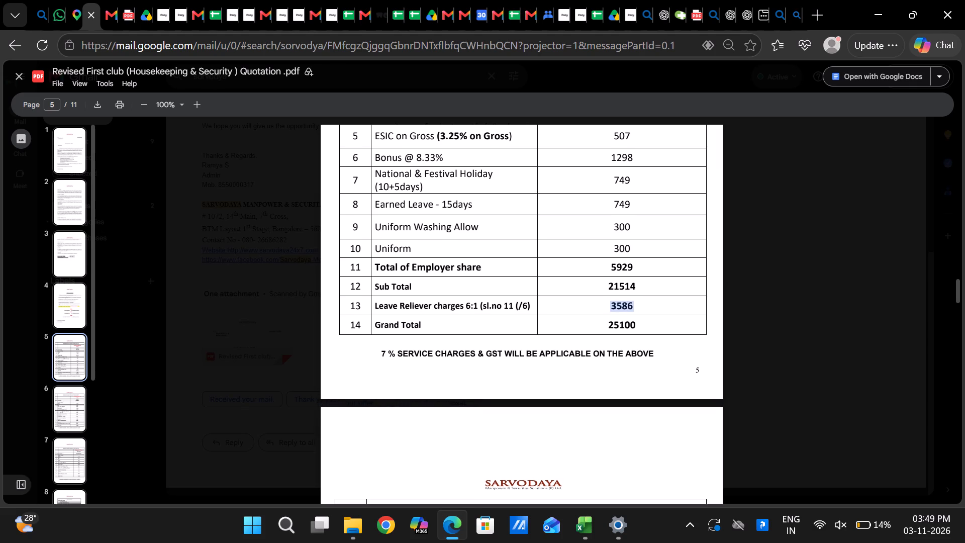
pyautogui.scroll(1, 485, 328)
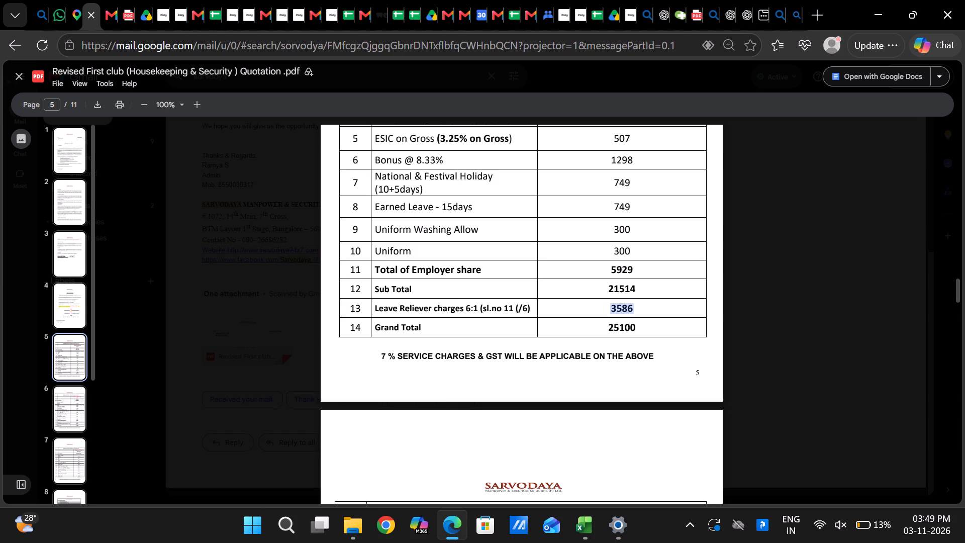
pyautogui.doubleClick(386, 352)
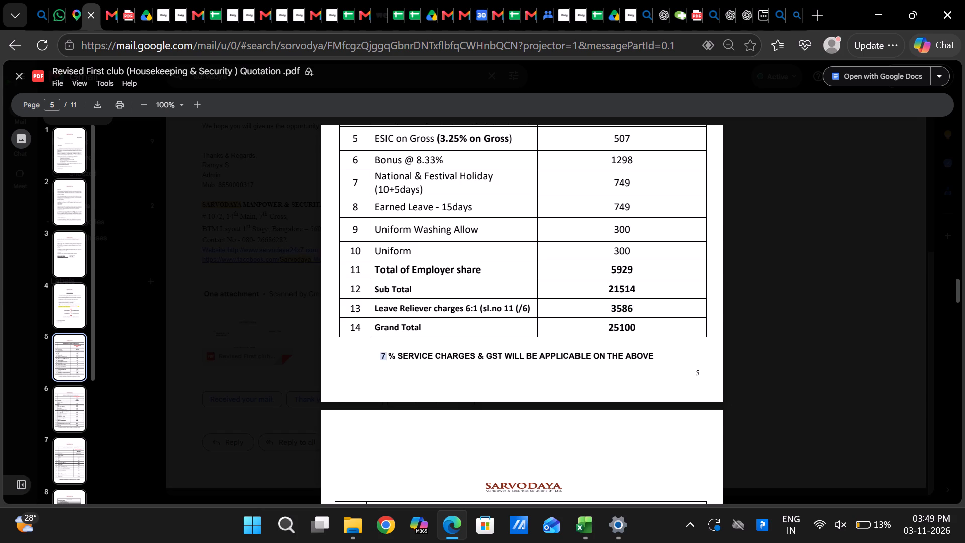
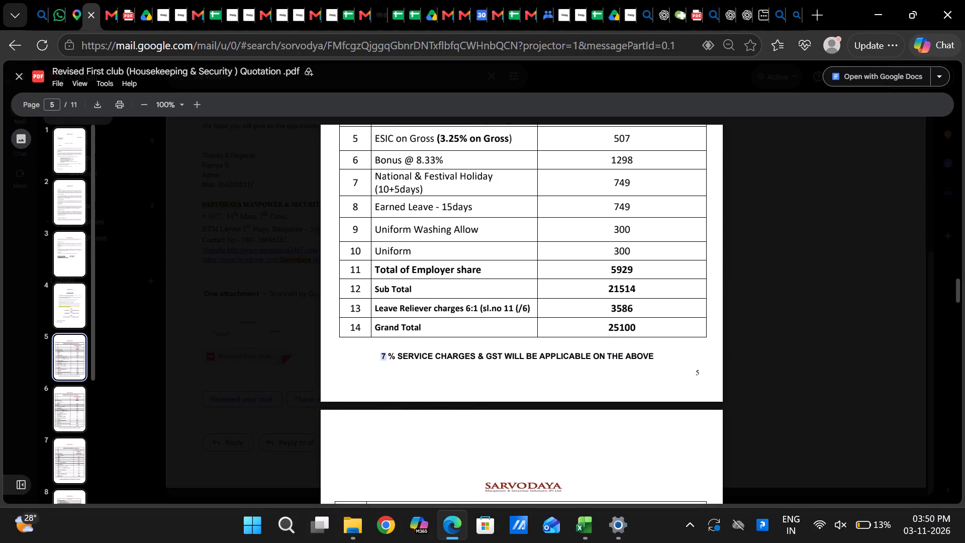
# Review the wage breakups on pages 6 and 7 of the quotation PDF, including their grand totals and service charge terms.
pyautogui.click(460, 391)
pyautogui.scroll(-1, 460, 391)
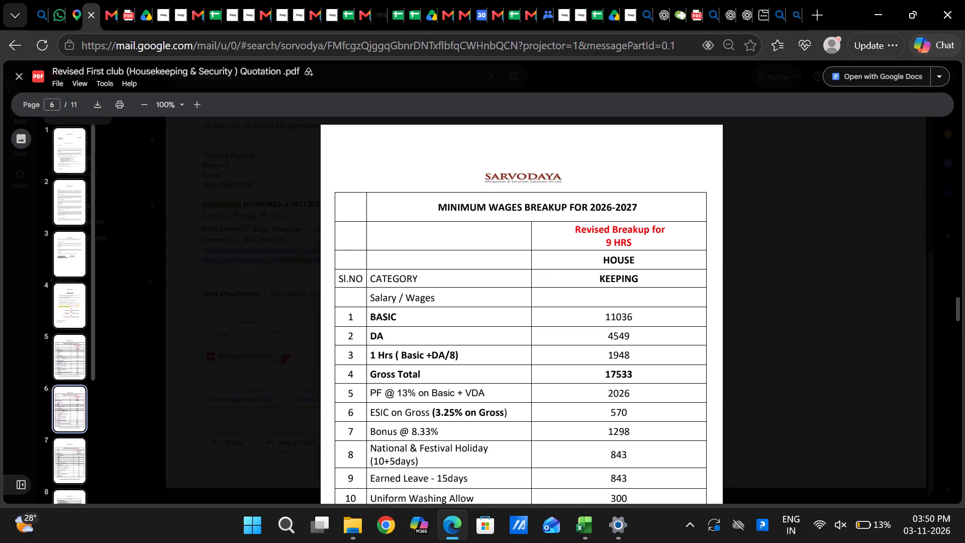
pyautogui.scroll(-1, 460, 391)
pyautogui.hscroll(1, 460, 391)
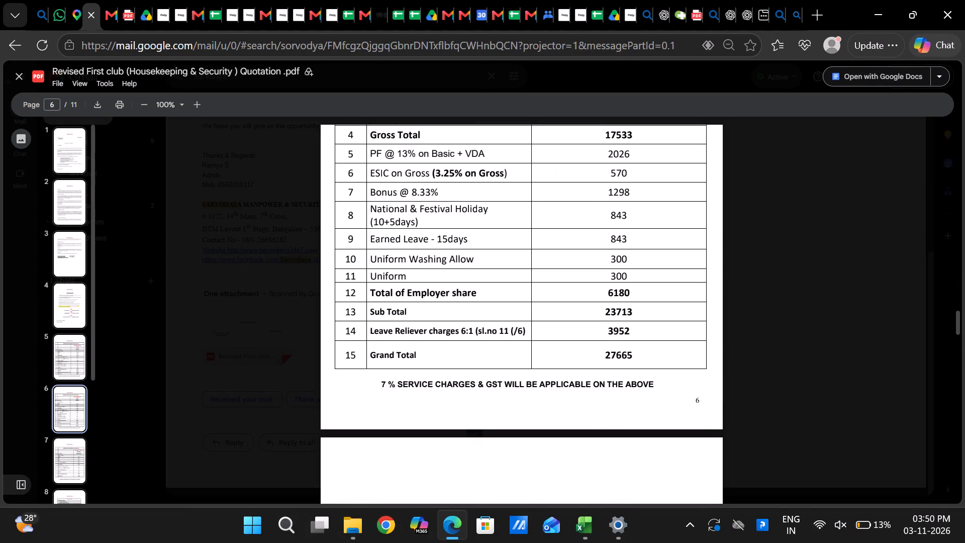
pyautogui.hscroll(1, 460, 391)
pyautogui.scroll(3, 460, 391)
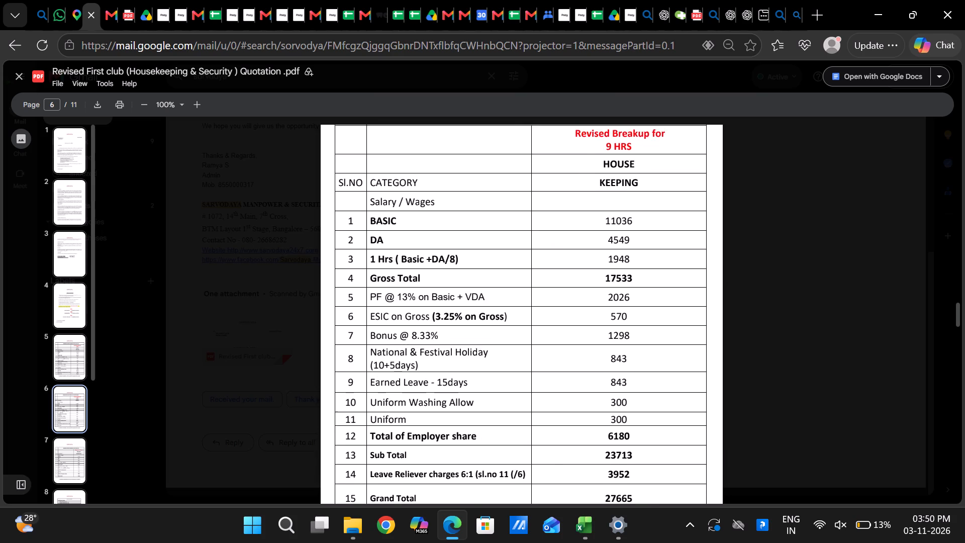
pyautogui.scroll(1, 460, 391)
pyautogui.scroll(-2, 460, 391)
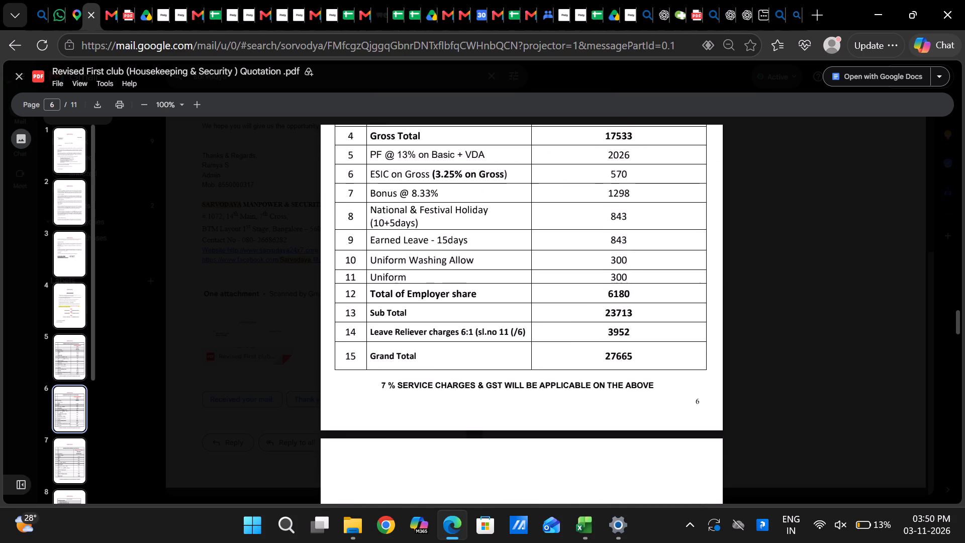
pyautogui.scroll(-2, 460, 391)
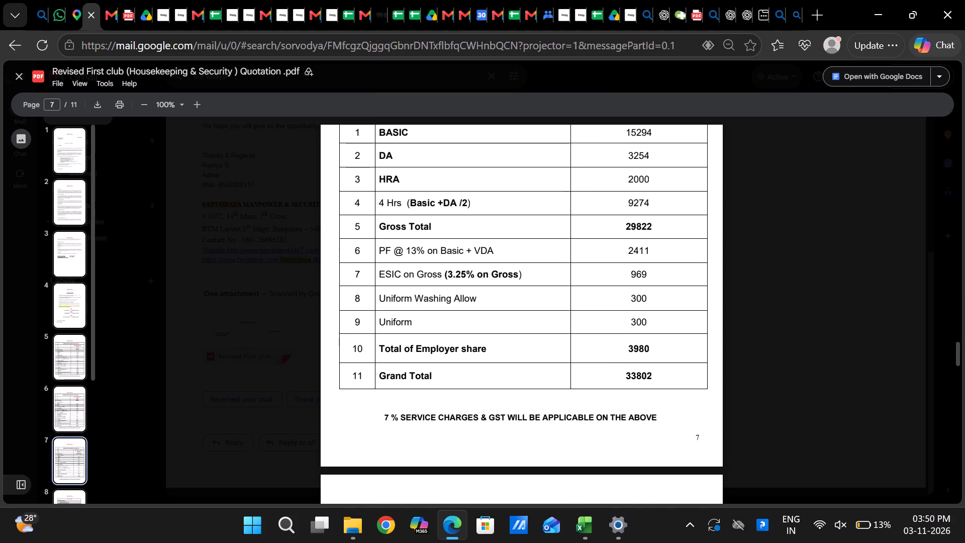
pyautogui.scroll(-2, 460, 391)
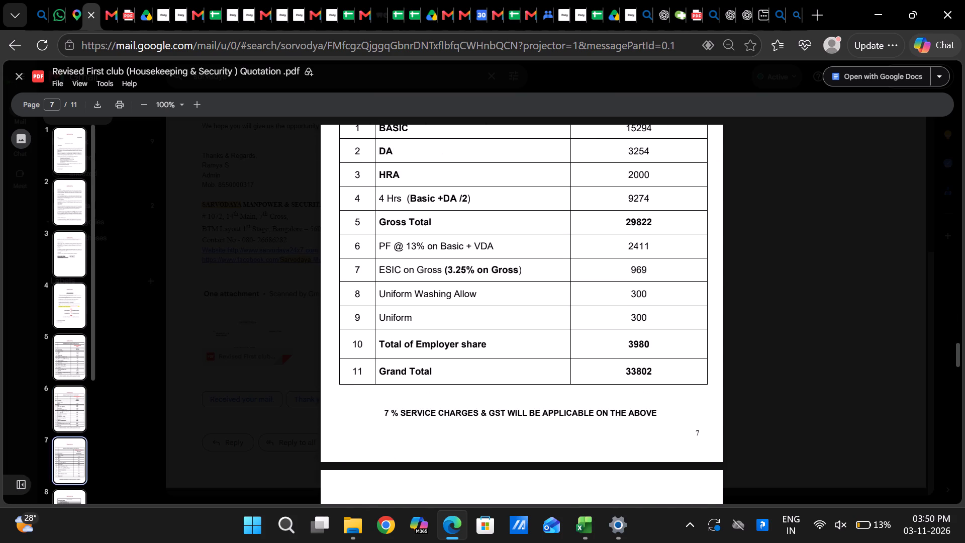
pyautogui.doubleClick(388, 419)
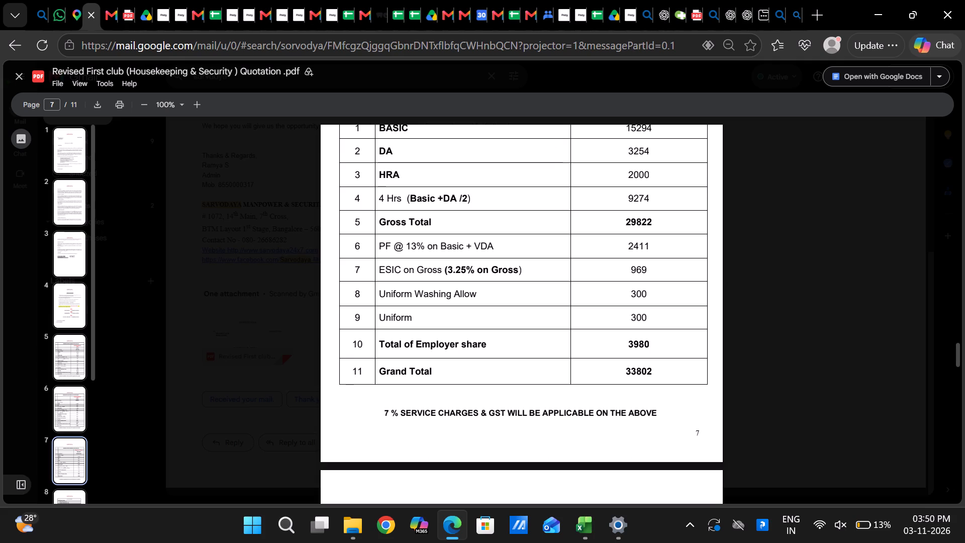
pyautogui.doubleClick(394, 414)
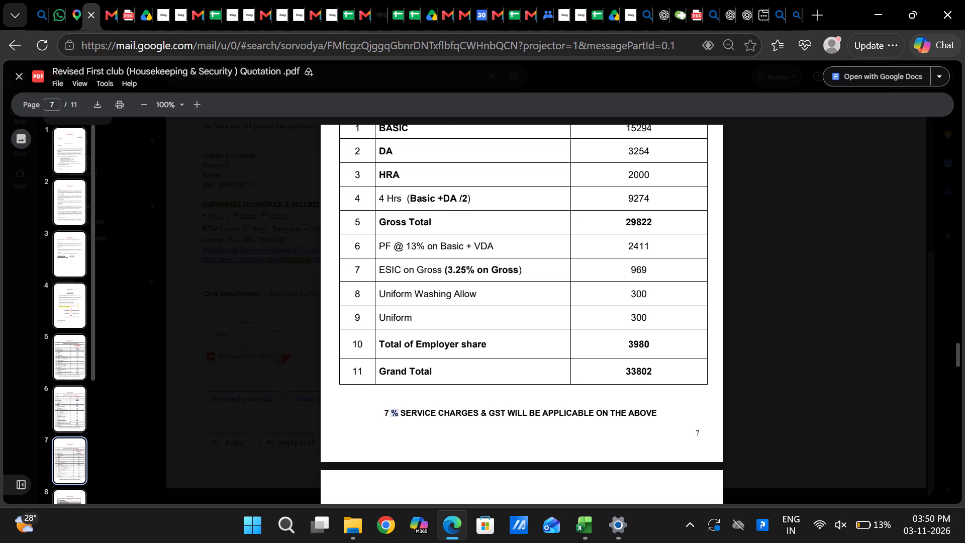
pyautogui.doubleClick(384, 414)
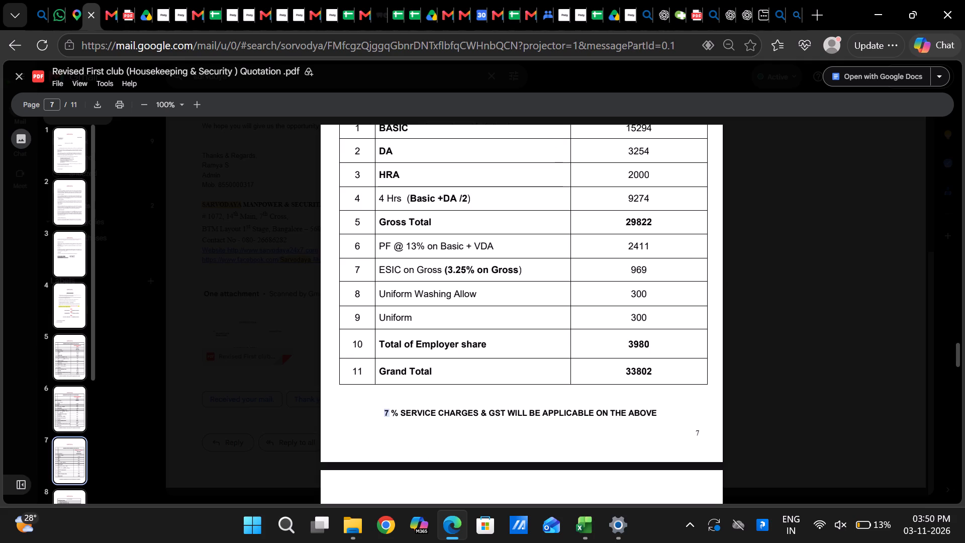
pyautogui.doubleClick(636, 367)
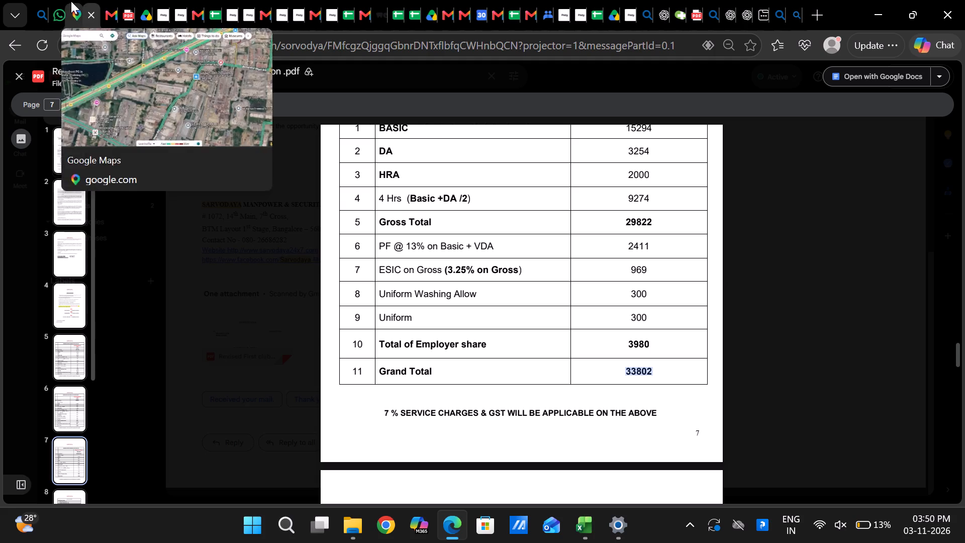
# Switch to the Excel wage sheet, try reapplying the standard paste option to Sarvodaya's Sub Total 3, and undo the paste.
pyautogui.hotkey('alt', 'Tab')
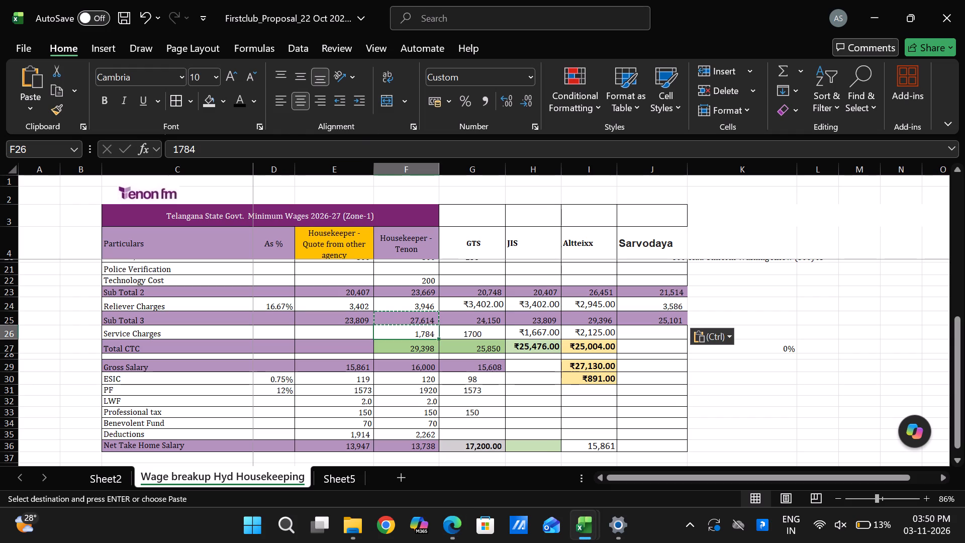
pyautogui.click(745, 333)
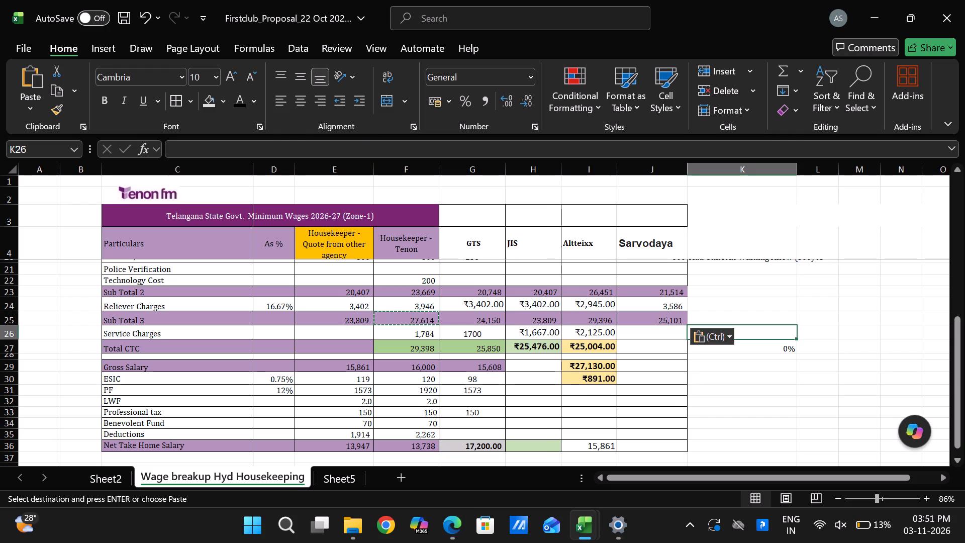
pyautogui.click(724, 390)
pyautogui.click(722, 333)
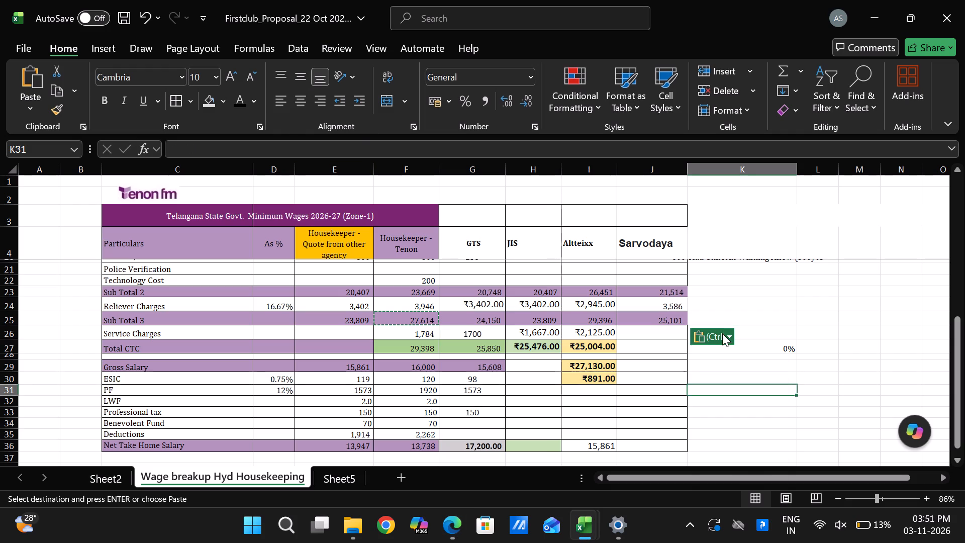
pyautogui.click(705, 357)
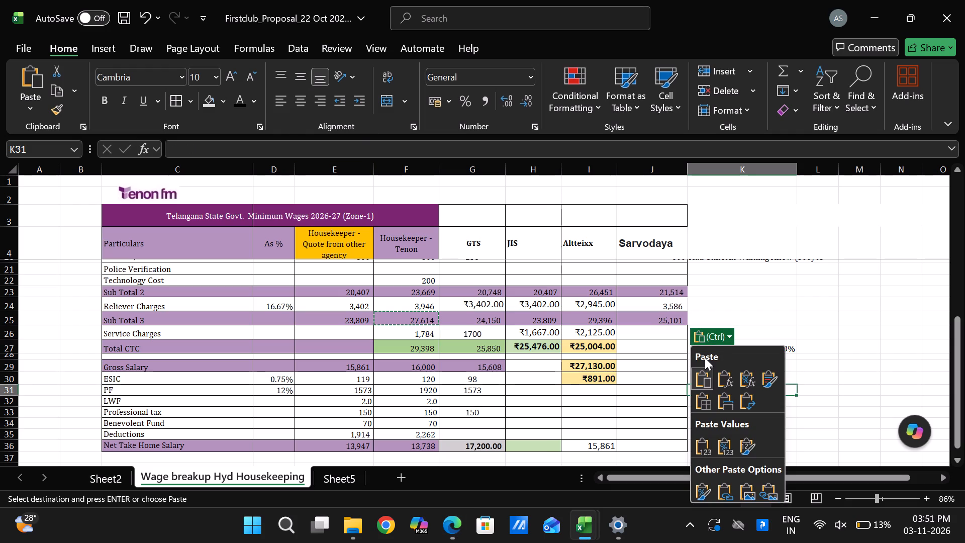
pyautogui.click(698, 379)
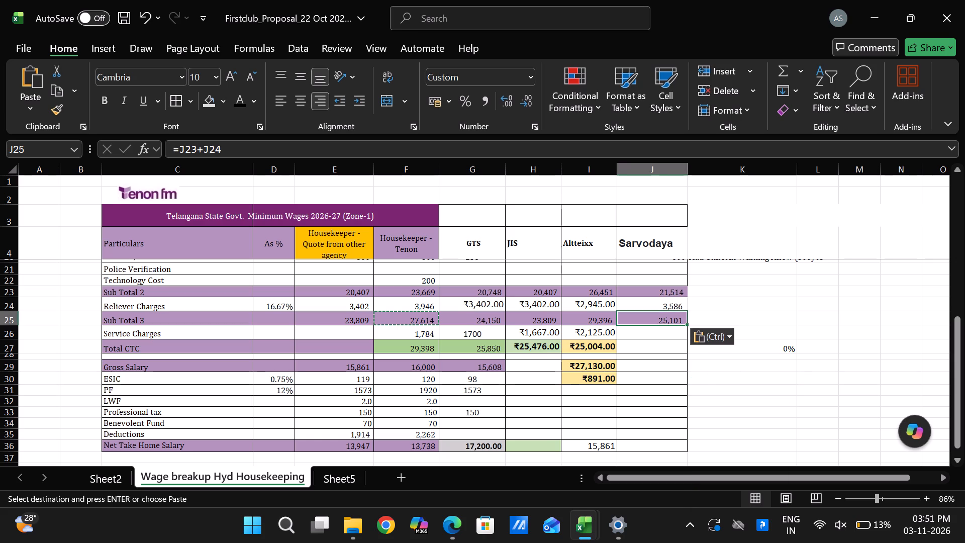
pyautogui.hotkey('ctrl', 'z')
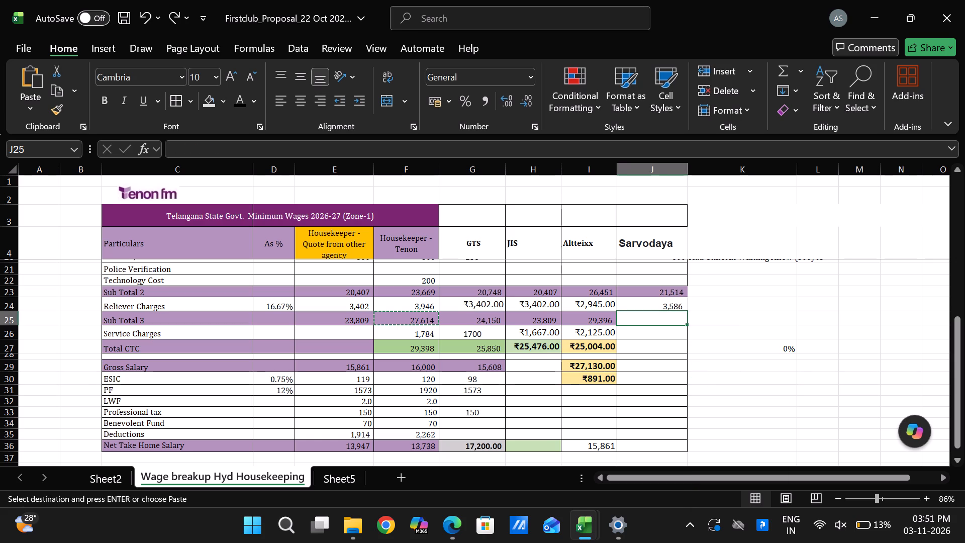
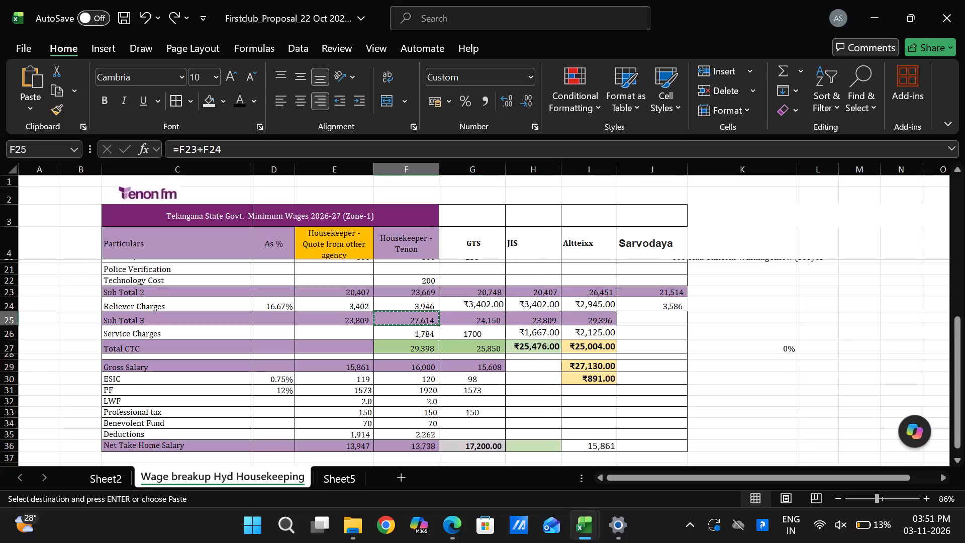
# Copy the Tenon column's Sub Total 3 formula into Sarvodaya's Sub Total 3 cell.
pyautogui.hotkey('ctrl', 'c')
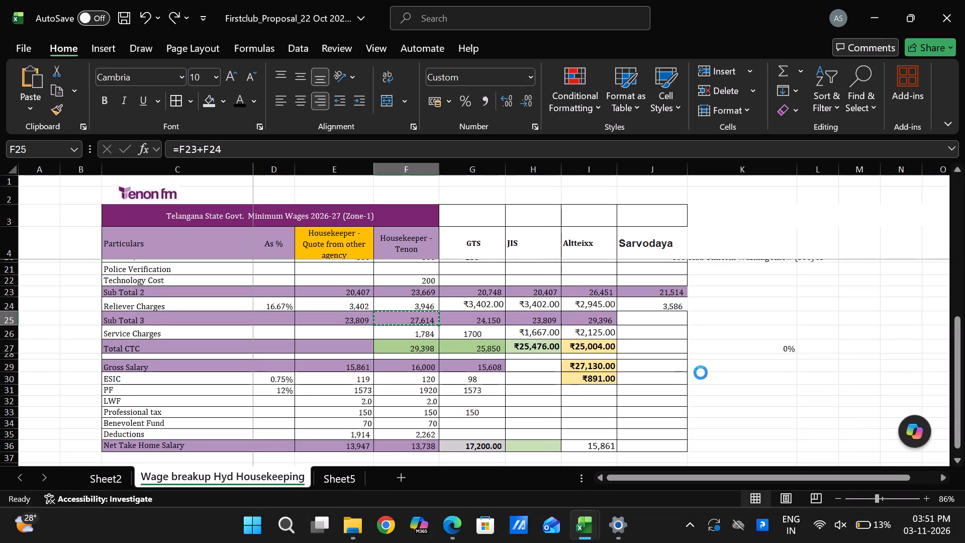
pyautogui.press('Right')
pyautogui.press('Right')
pyautogui.press('Right')
pyautogui.press('Right')
pyautogui.press('Right')
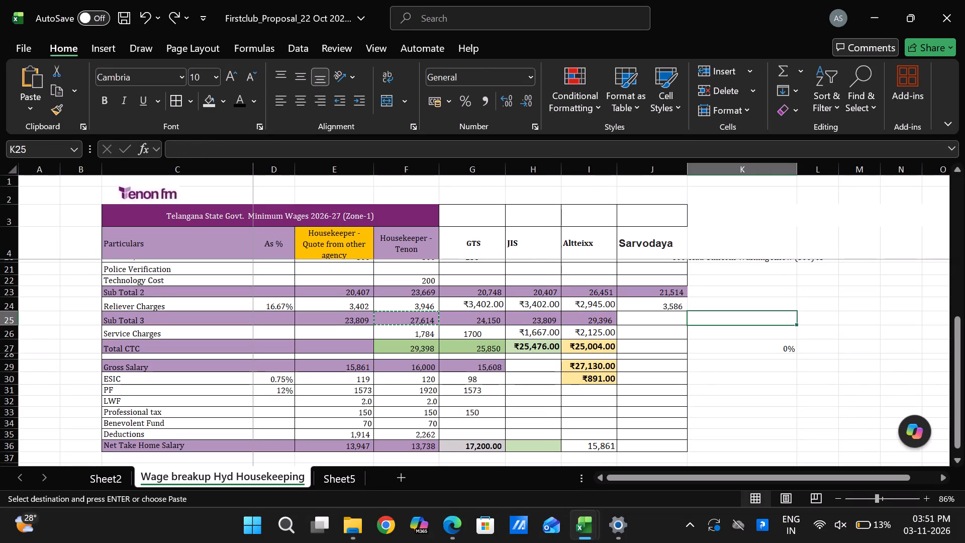
pyautogui.press('Left')
pyautogui.hotkey('ctrl', 'v')
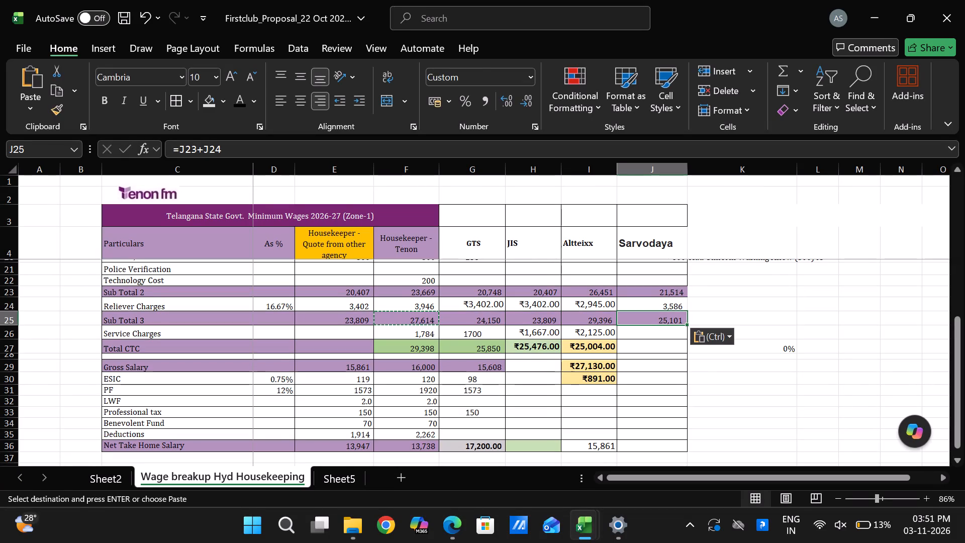
# Enter a 7% rate in K26 beside the Service Charges row and calculate Sarvodaya's service charges as =J25*K26.
pyautogui.press('Down')
pyautogui.press('Right')
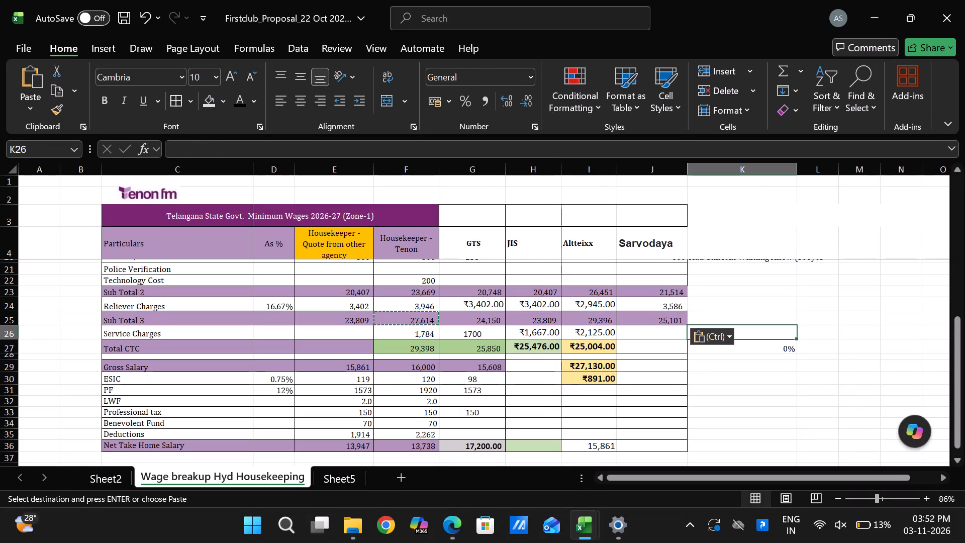
pyautogui.press('7')
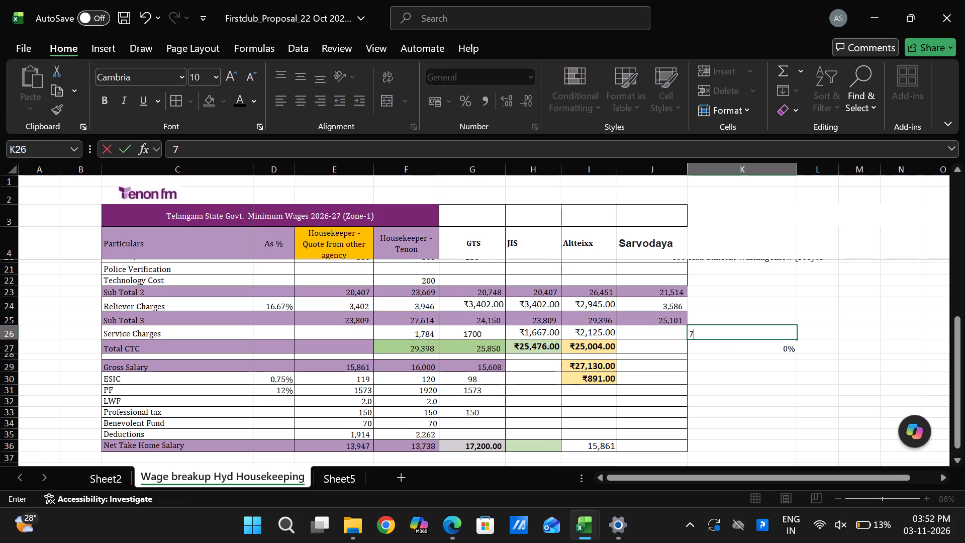
pyautogui.hotkey('shift', '%')
pyautogui.press('Left')
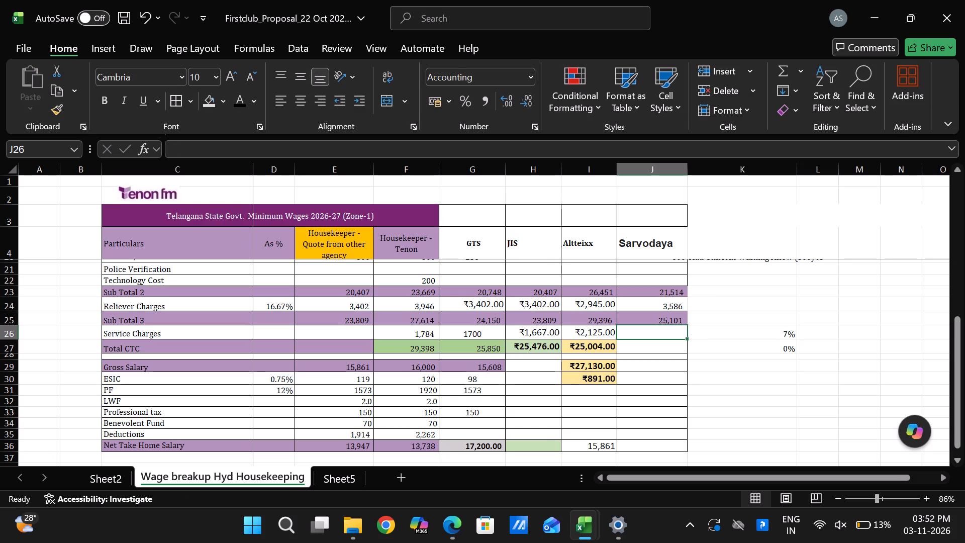
pyautogui.press('=')
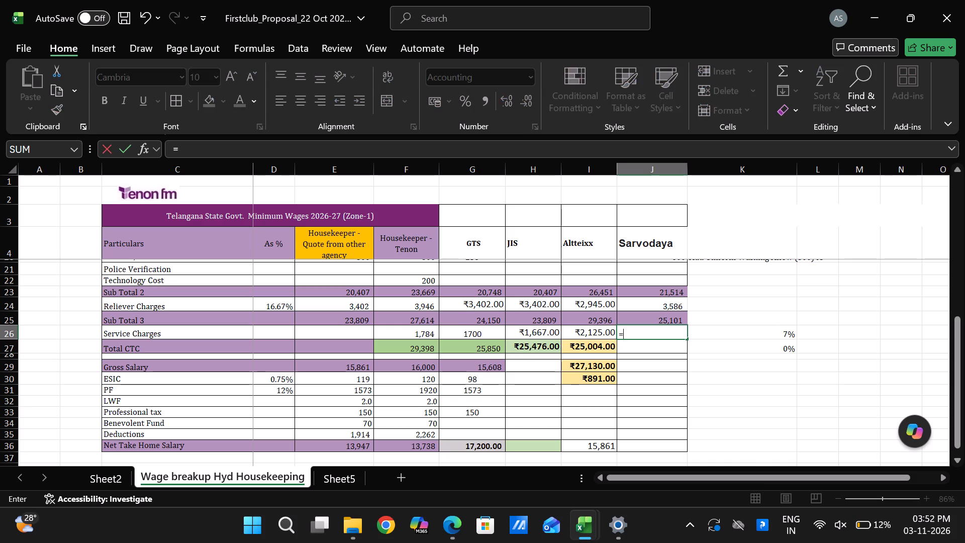
pyautogui.click(654, 316)
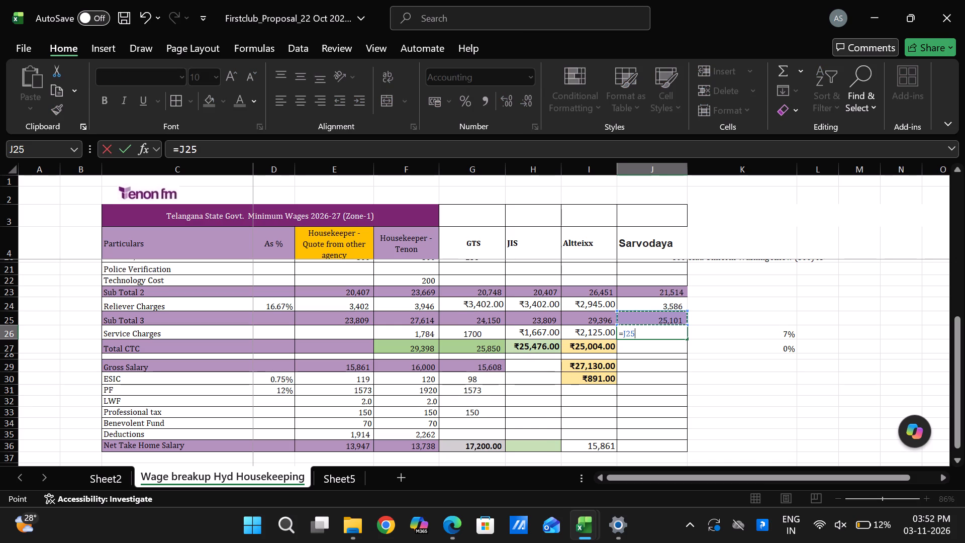
pyautogui.hotkey('shift', '*')
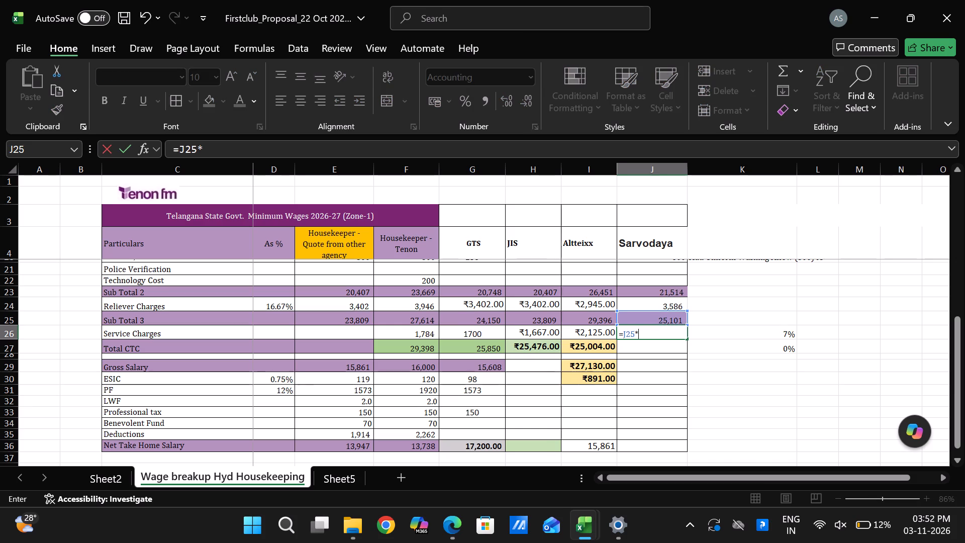
pyautogui.click(766, 337)
pyautogui.press('Return')
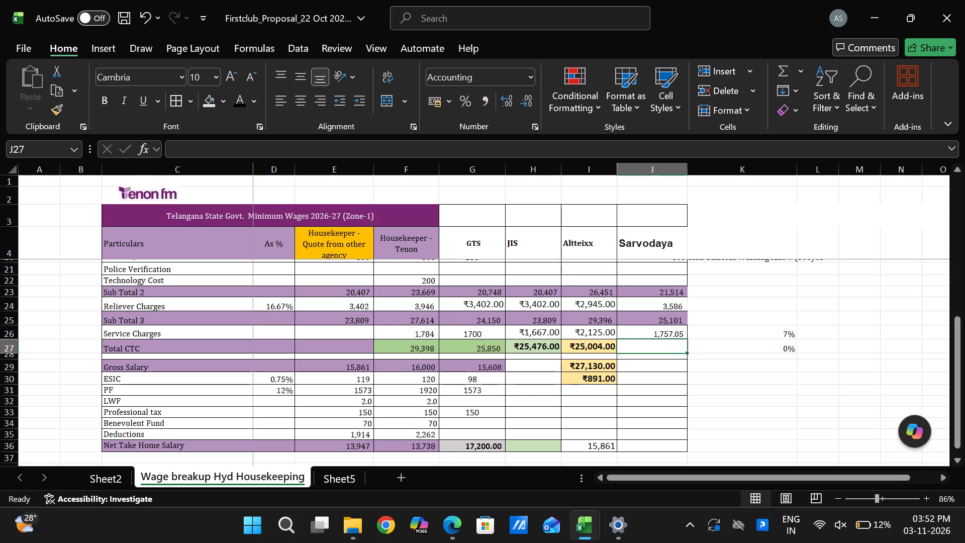
# Copy the Tenon column's Total CTC formula into Sarvodaya's Total CTC cell.
pyautogui.press('Left')
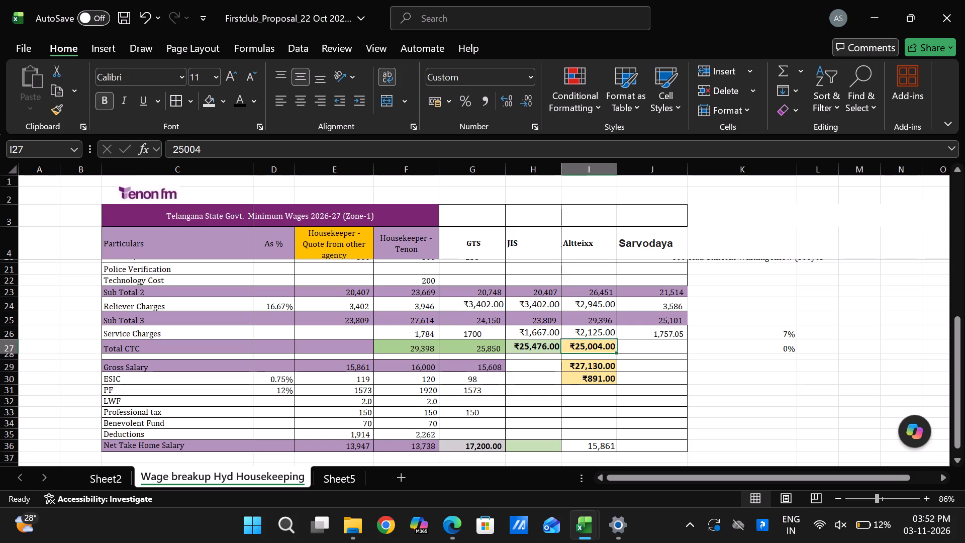
pyautogui.press('Left')
pyautogui.press('Left')
pyautogui.press('Left')
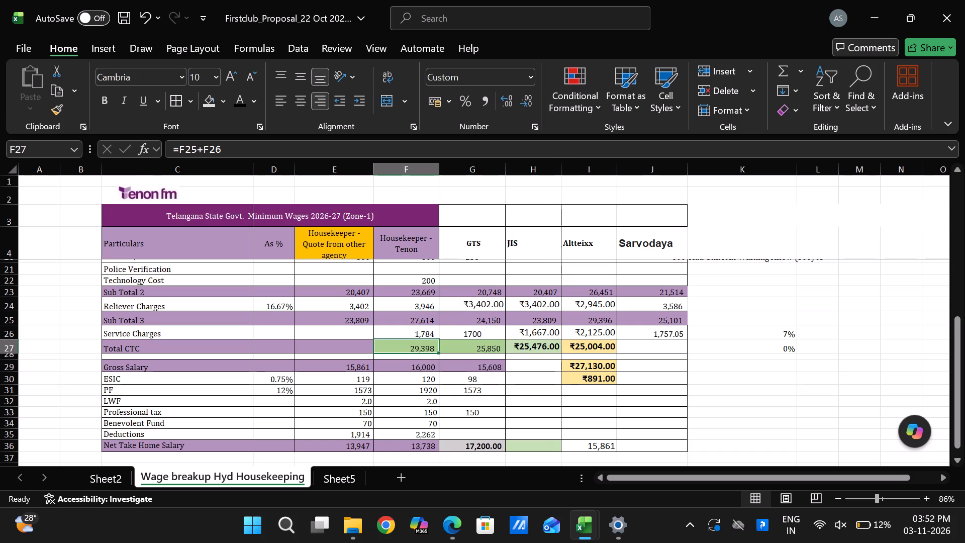
pyautogui.hotkey('ctrl', 'c')
pyautogui.press('Right')
pyautogui.press('Right')
pyautogui.press('Right')
pyautogui.press('Right')
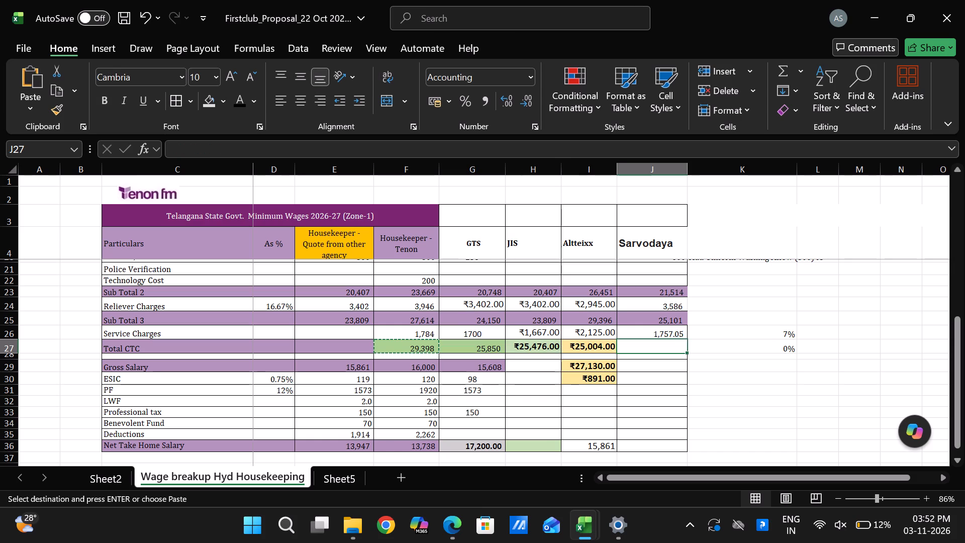
pyautogui.hotkey('ctrl', 'v')
pyautogui.press('Return')
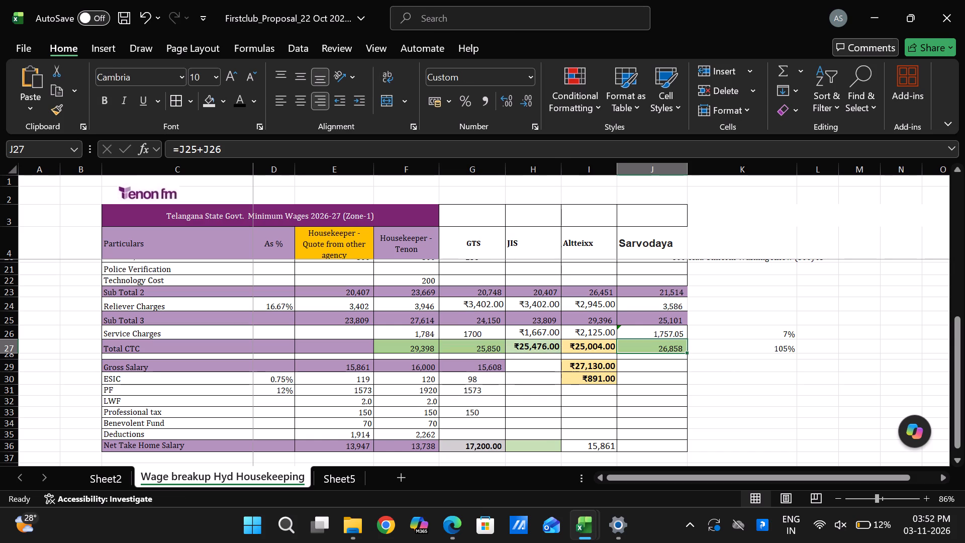
pyautogui.press('Return')
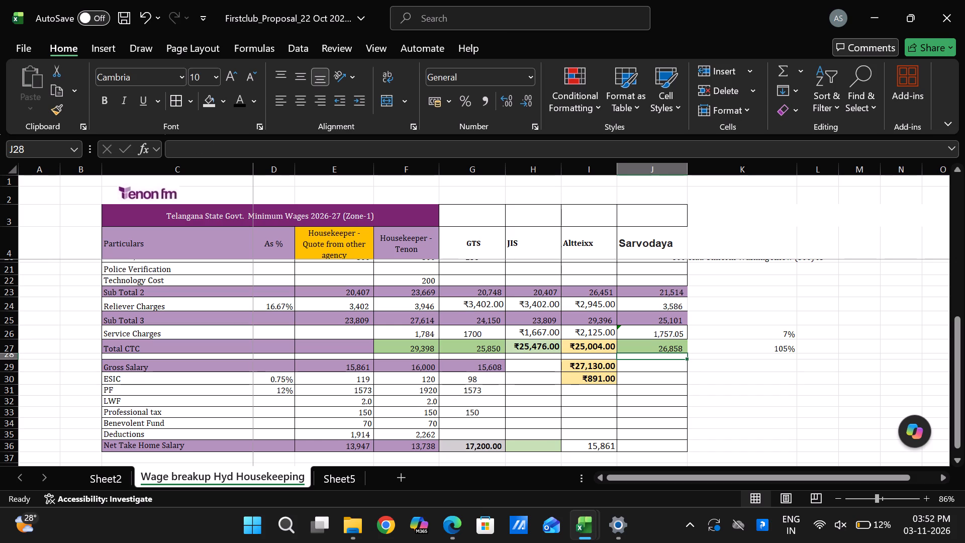
# Delete the percentage ratio formula in K27 beside Sarvodaya's Total CTC.
pyautogui.press('Right')
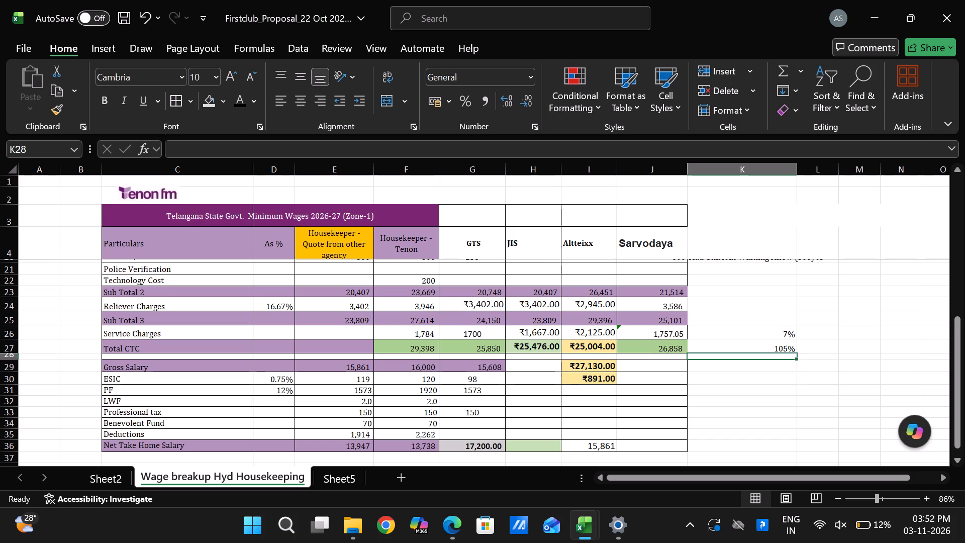
pyautogui.press('Up')
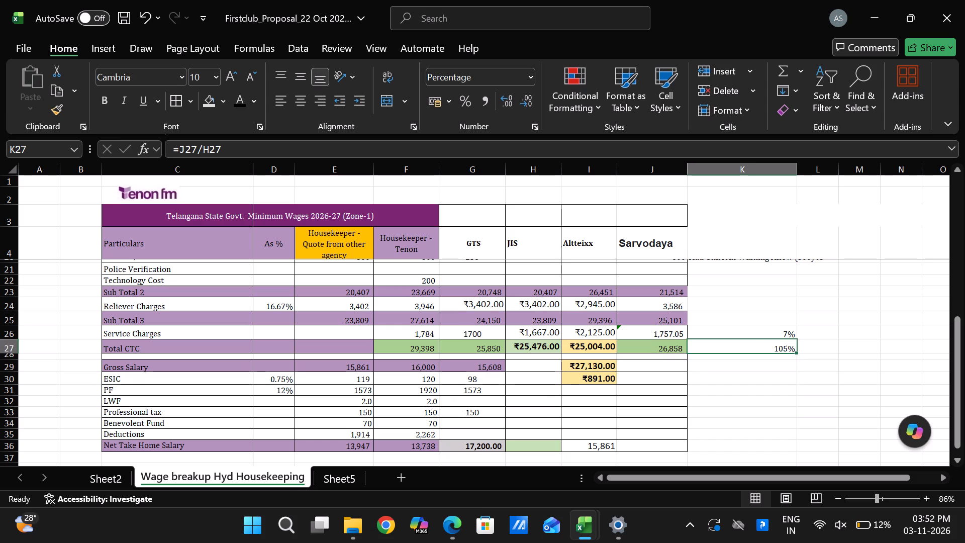
pyautogui.press('Delete')
pyautogui.press('Down')
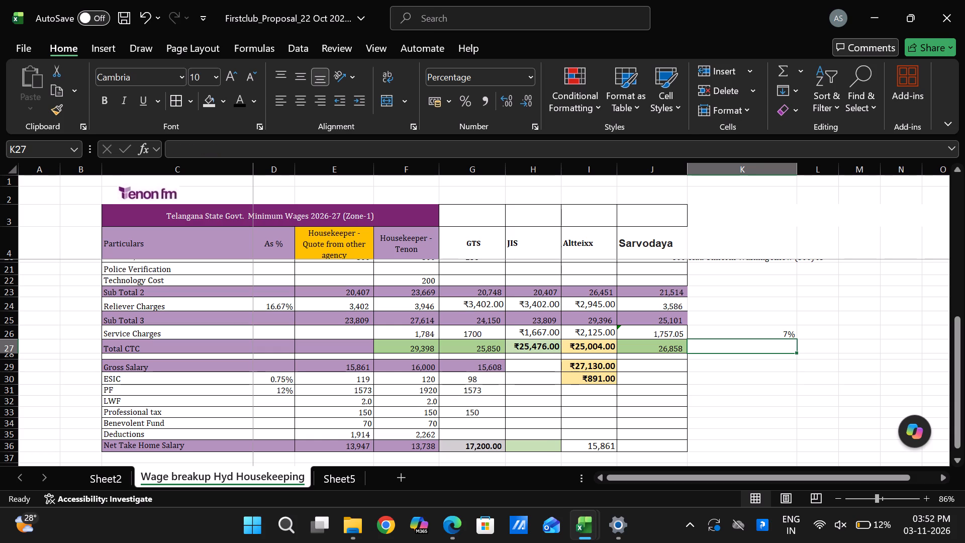
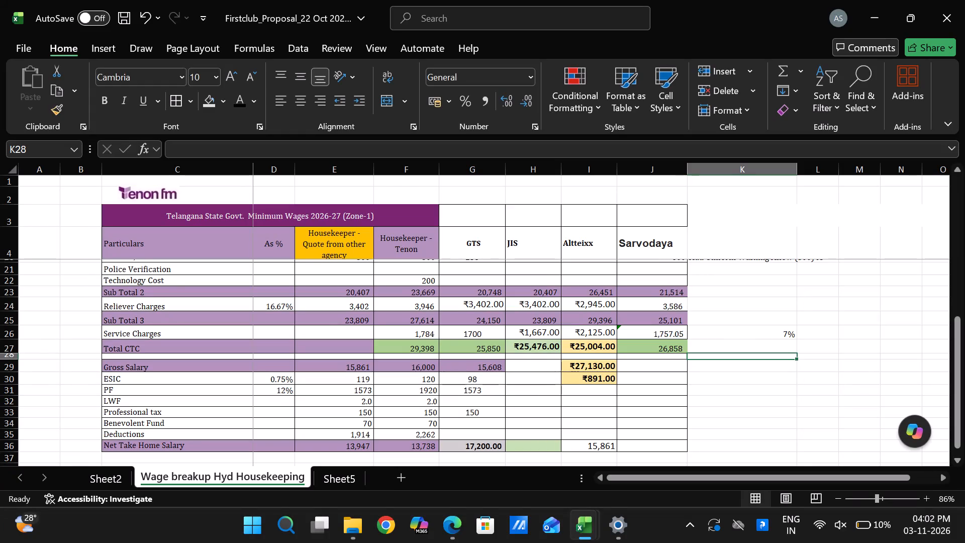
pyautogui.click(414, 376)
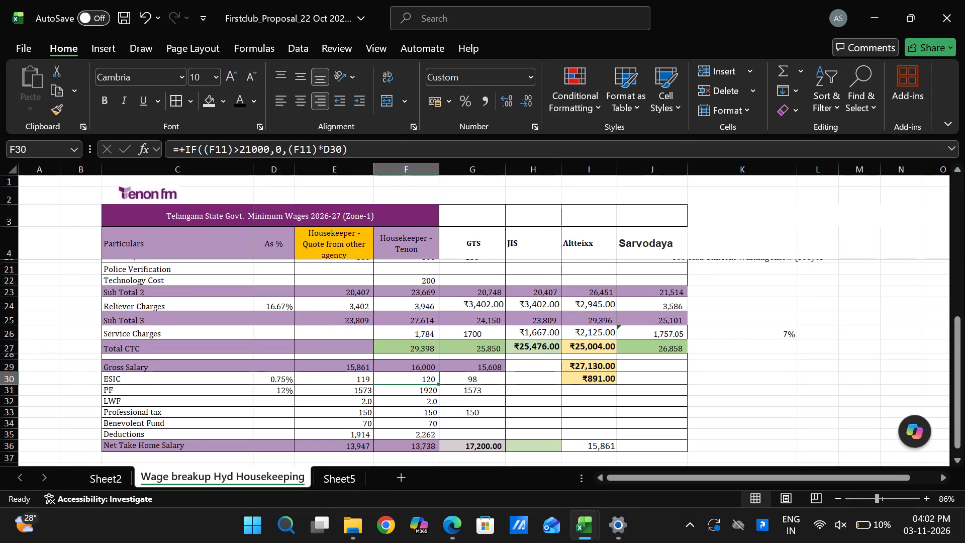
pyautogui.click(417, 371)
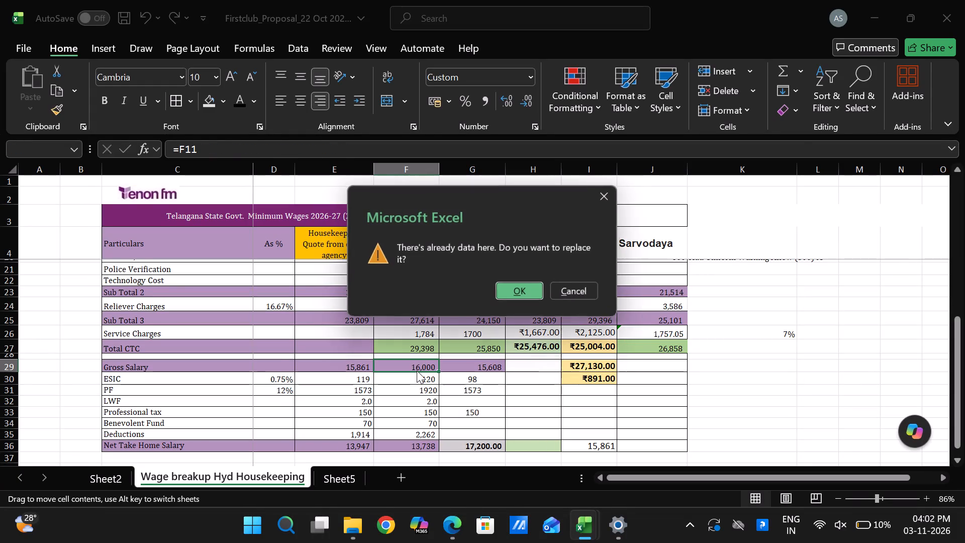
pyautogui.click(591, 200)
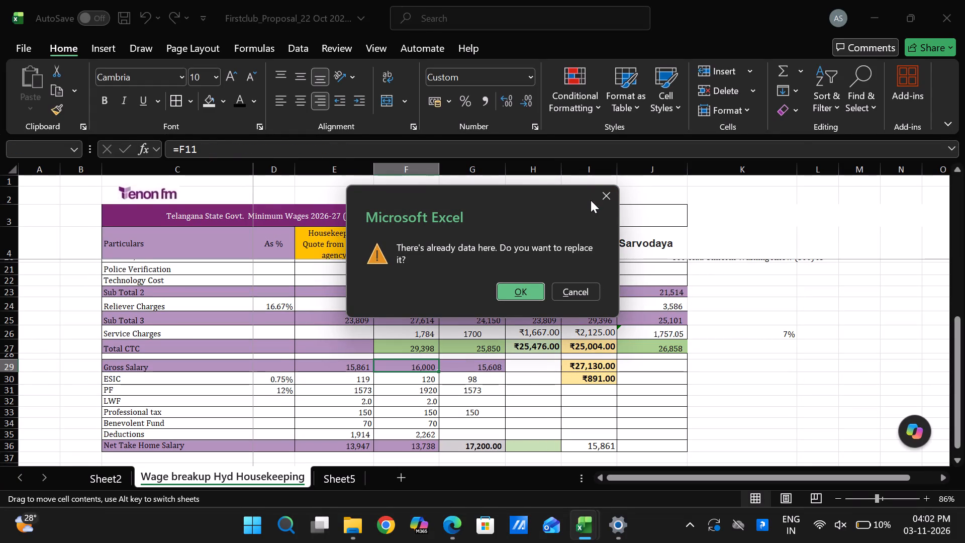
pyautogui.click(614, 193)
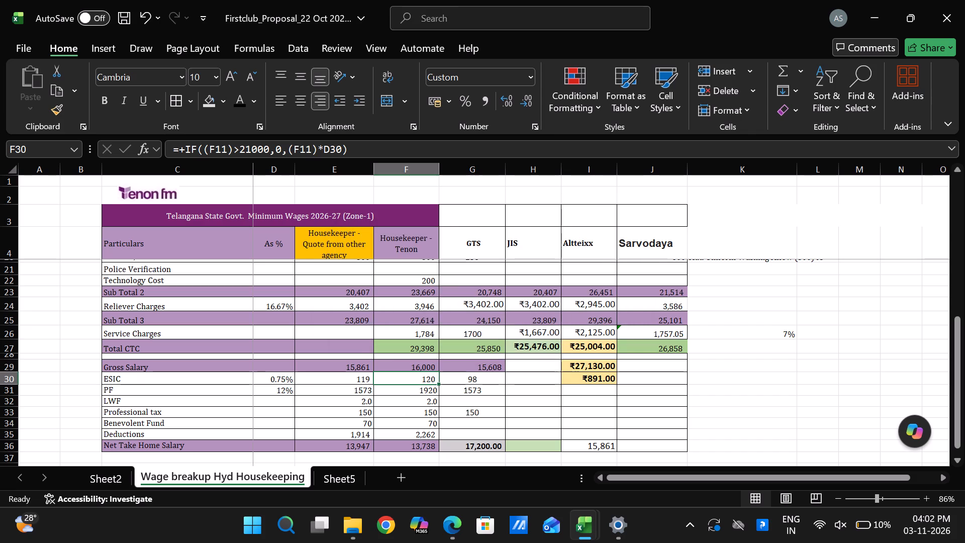
# Examine the Tenon column's Gross Salary formula in F29 and trace the cell it references in the wage breakup above.
pyautogui.click(413, 367)
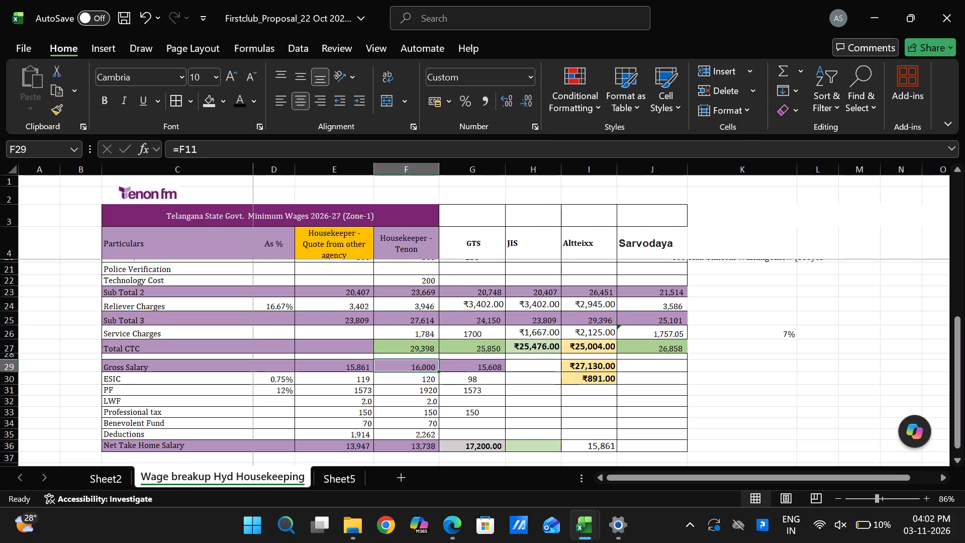
pyautogui.doubleClick(413, 367)
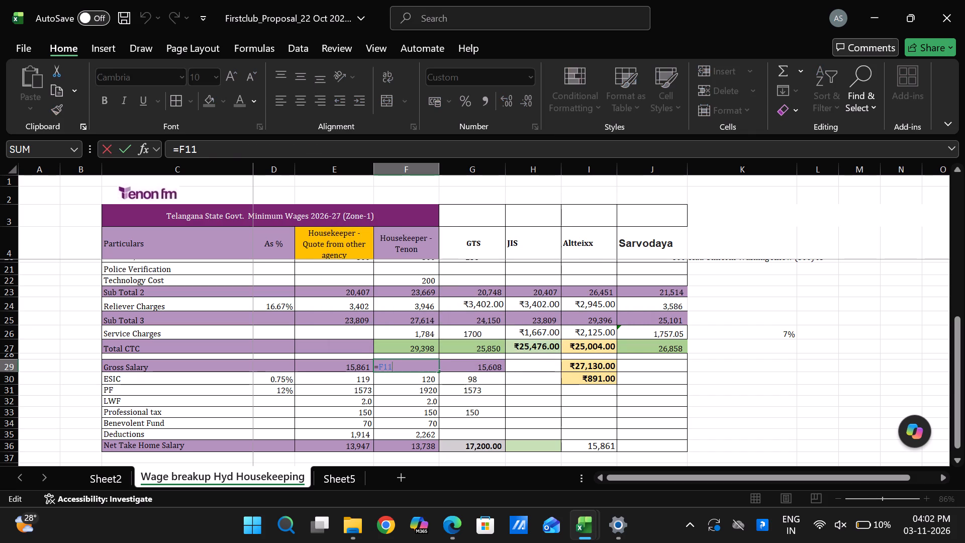
pyautogui.scroll(1, 413, 367)
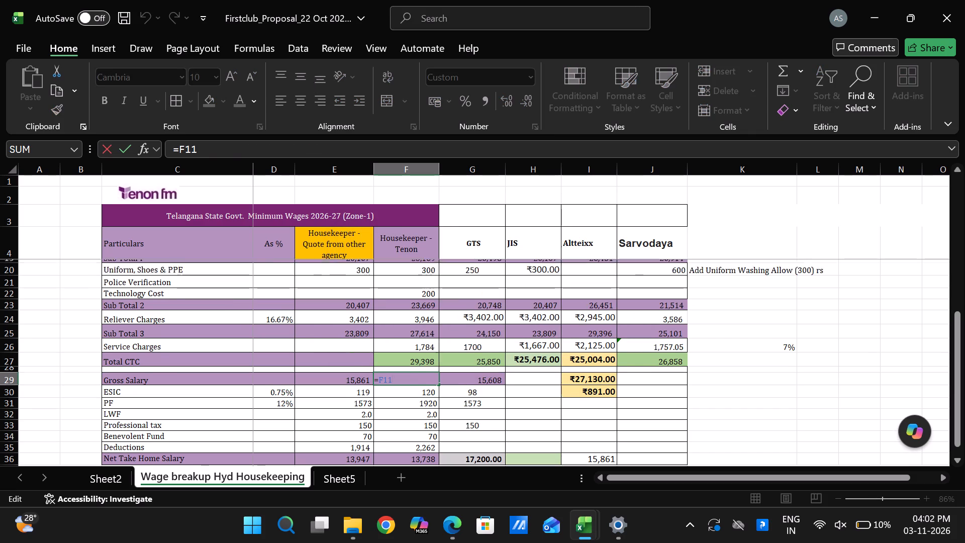
pyautogui.scroll(1, 413, 367)
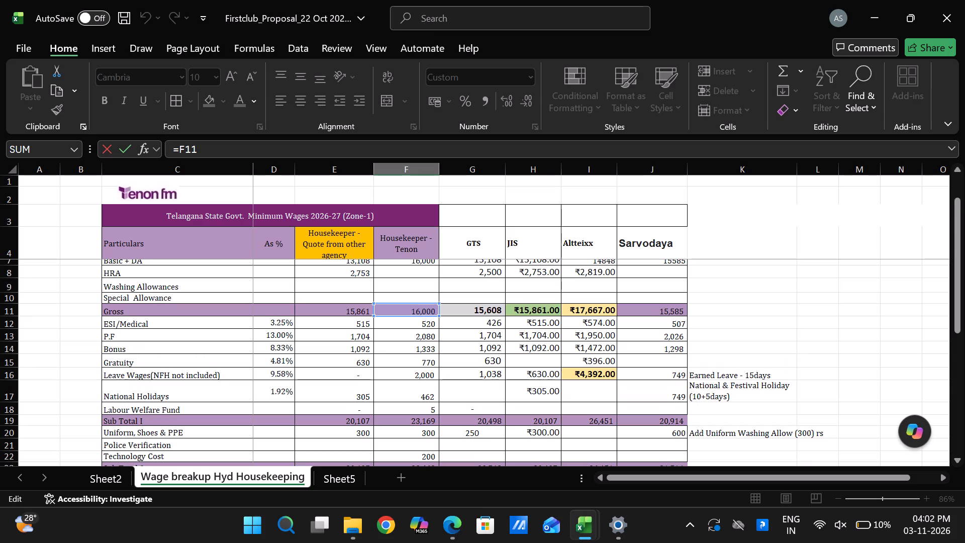
pyautogui.scroll(2, 413, 367)
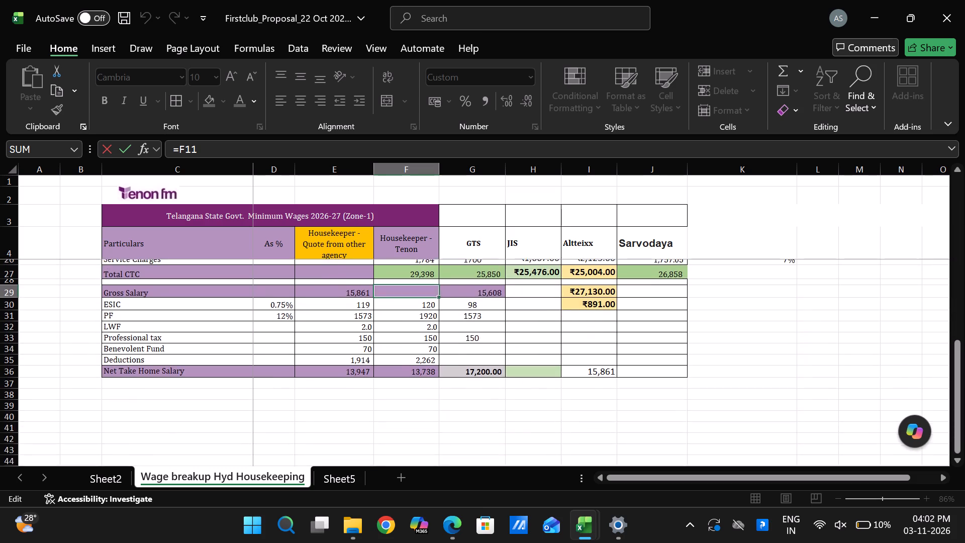
pyautogui.scroll(1, 413, 367)
pyautogui.press('Return')
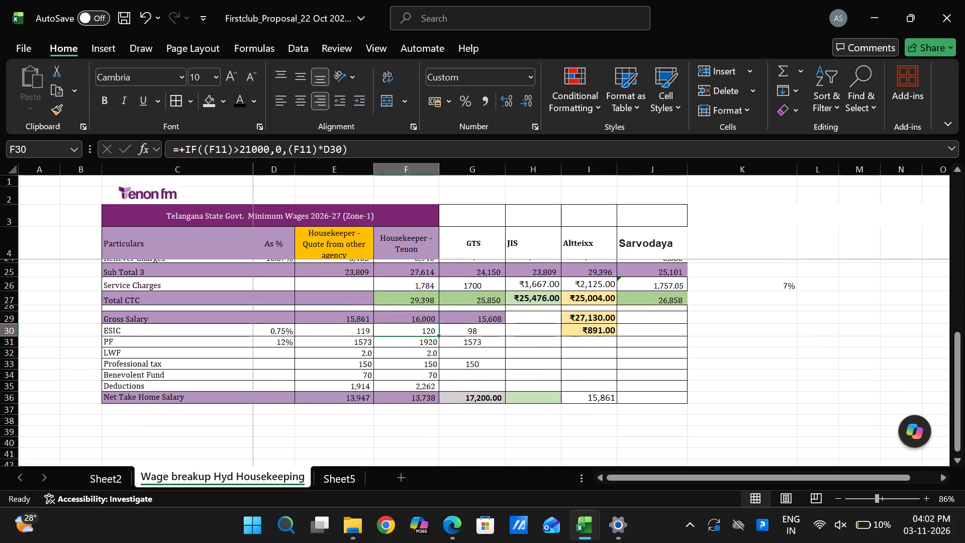
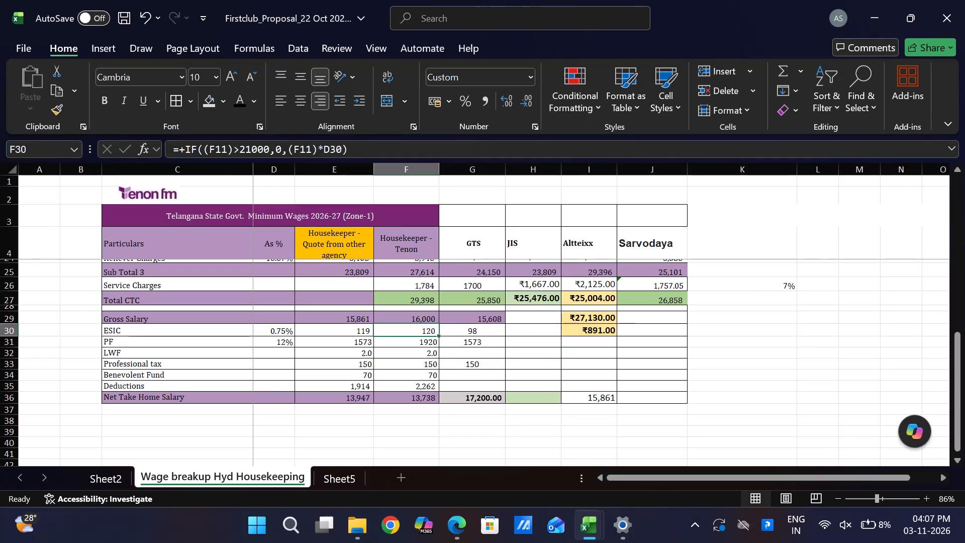
# Copy Tenon's Gross Salary formula from F29 into the JIS, Altteixx and Sarvodaya columns at H29, I29 and J29.
pyautogui.click(487, 329)
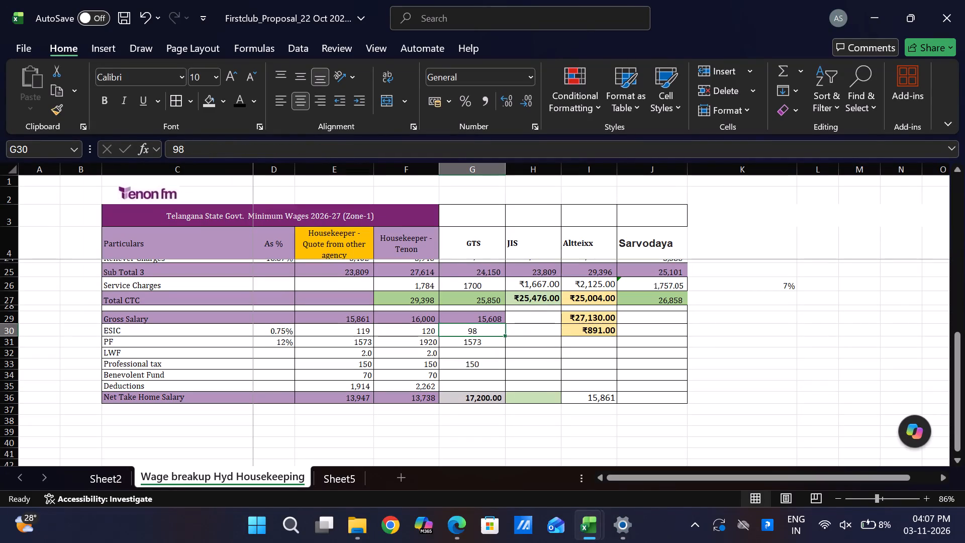
pyautogui.click(482, 318)
pyautogui.doubleClick(482, 318)
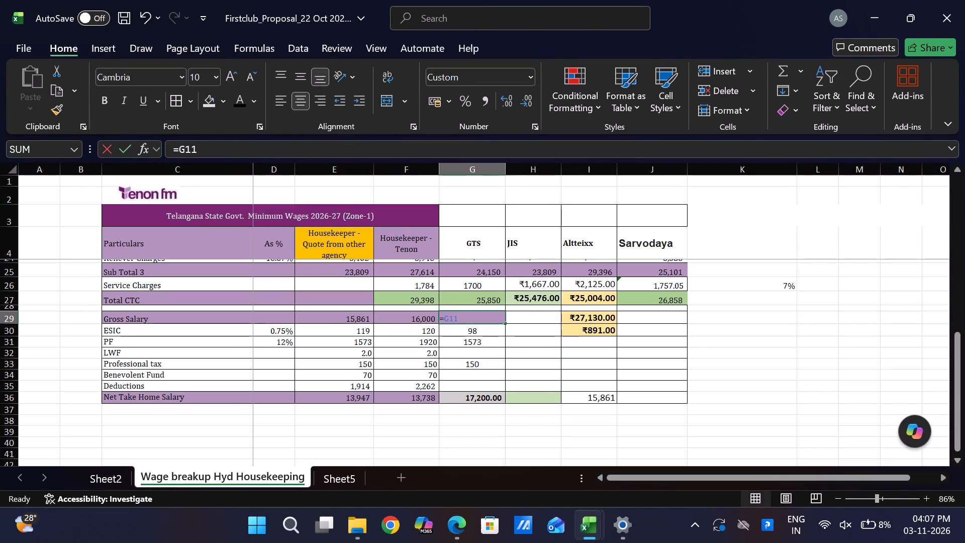
pyautogui.press('Return')
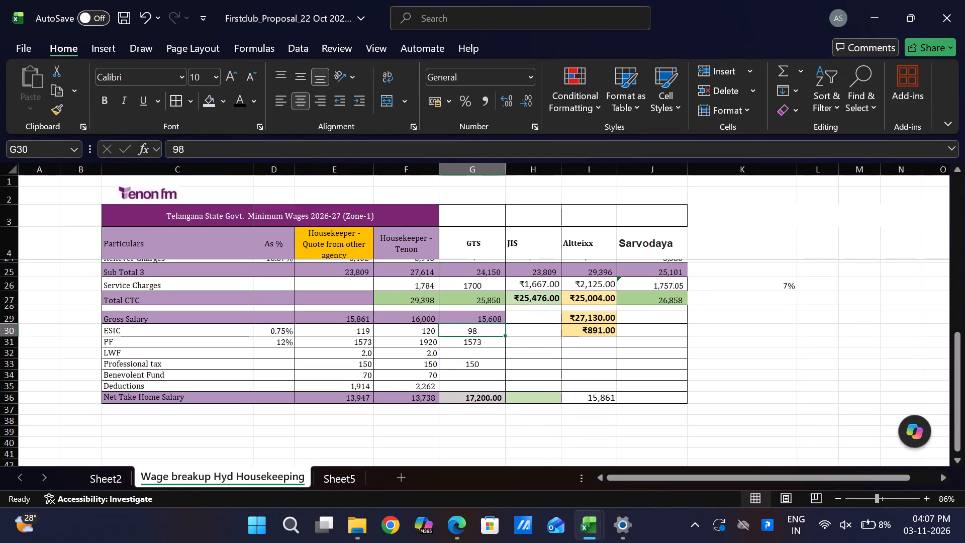
pyautogui.click(648, 325)
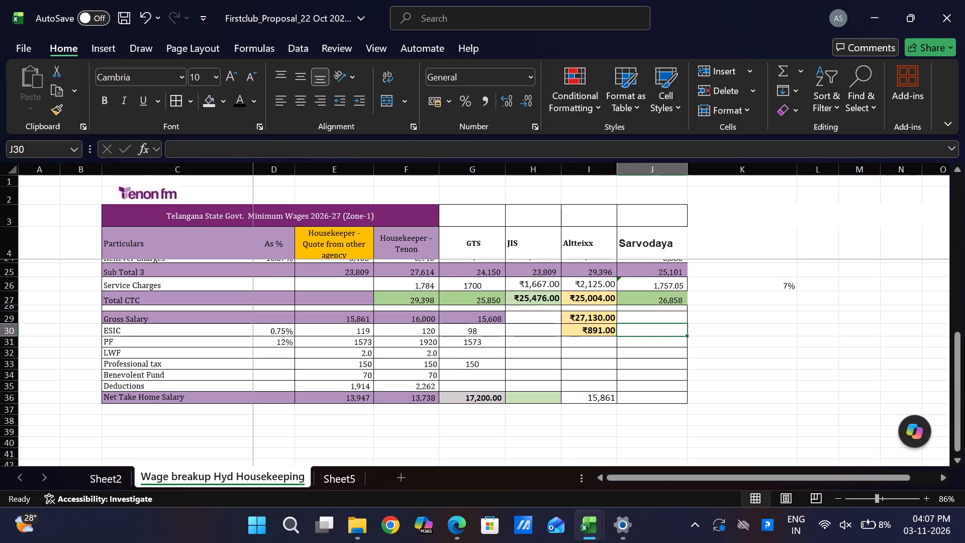
pyautogui.click(401, 318)
pyautogui.hotkey('ctrl', 'c')
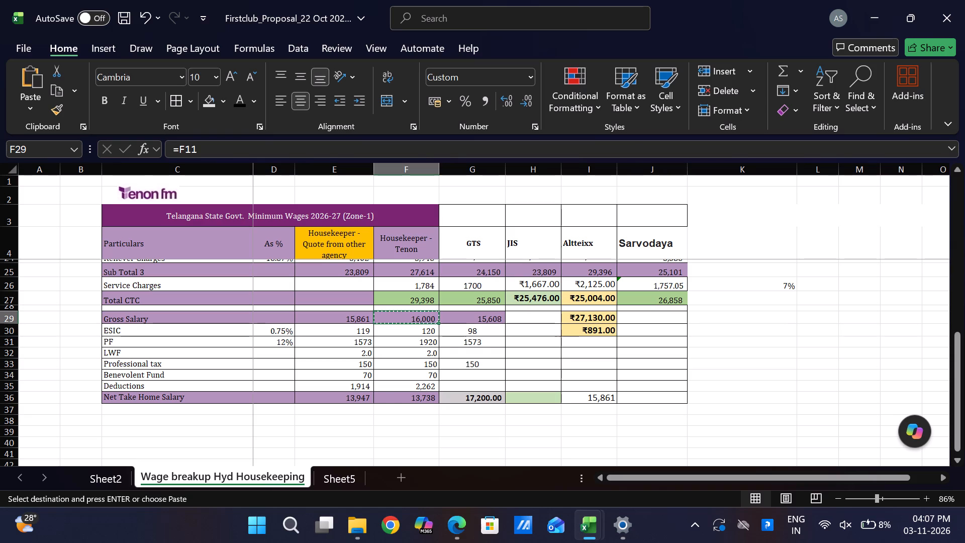
pyautogui.press('Right')
pyautogui.press('Right')
pyautogui.hotkey('ctrl', 'v')
pyautogui.press('Right')
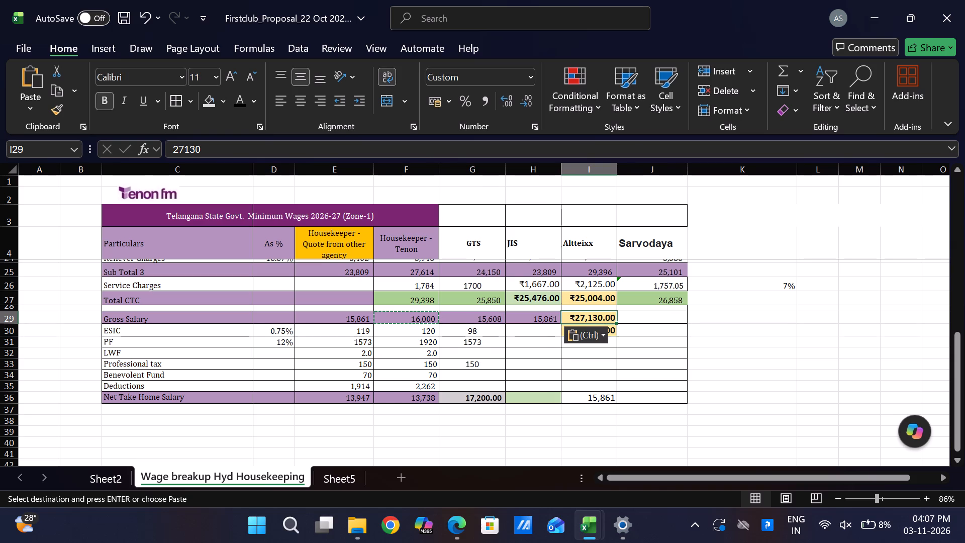
pyautogui.hotkey('ctrl', 'v')
pyautogui.press('Right')
pyautogui.hotkey('ctrl', 'v')
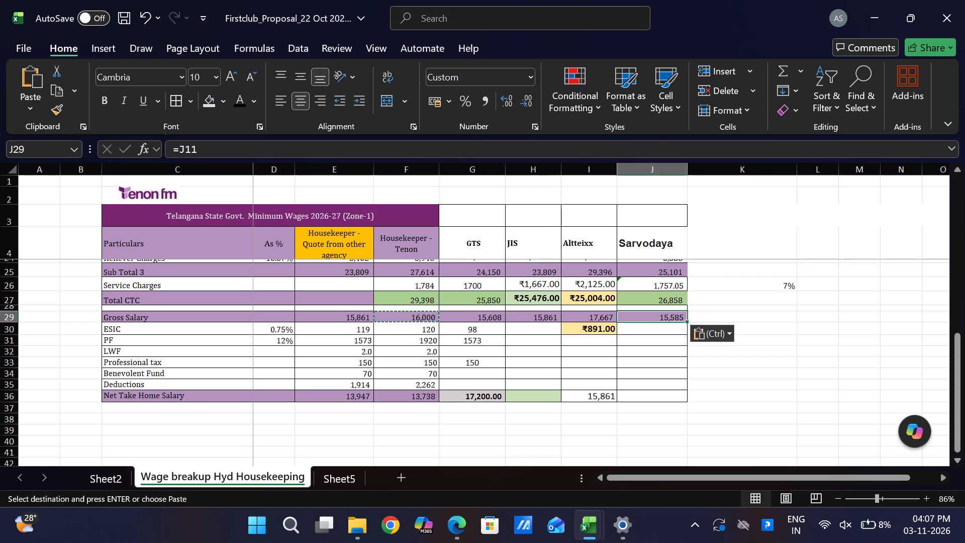
# Copy Tenon's ESIC formula from F30 into the Sarvodaya column at J30.
pyautogui.press('Down')
pyautogui.press('Left')
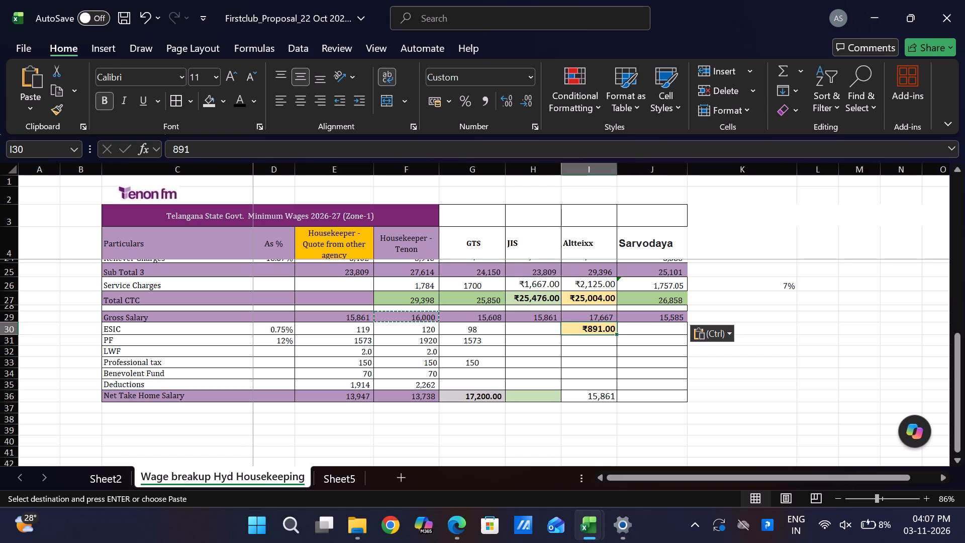
pyautogui.press('Left')
pyautogui.press('Left')
pyautogui.press('Down')
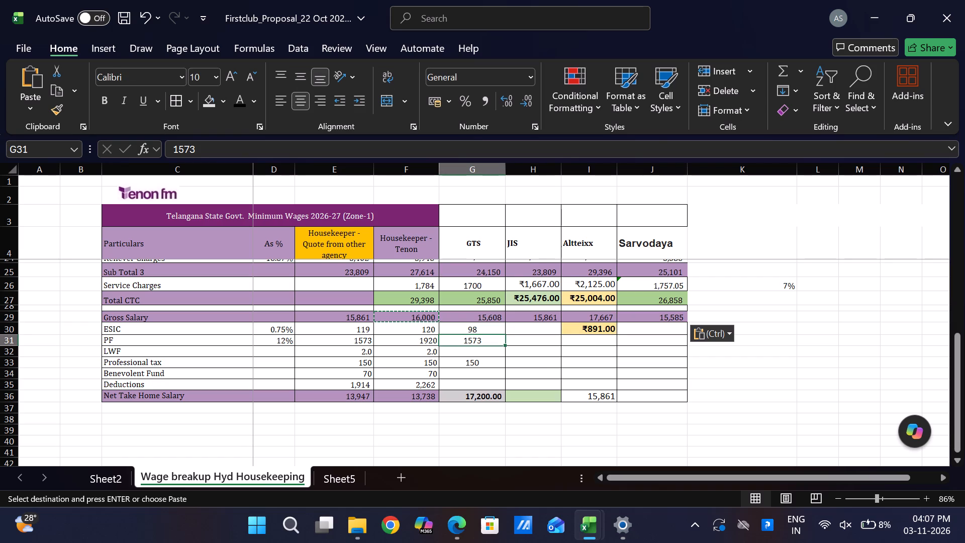
pyautogui.press('Left')
pyautogui.press('Up')
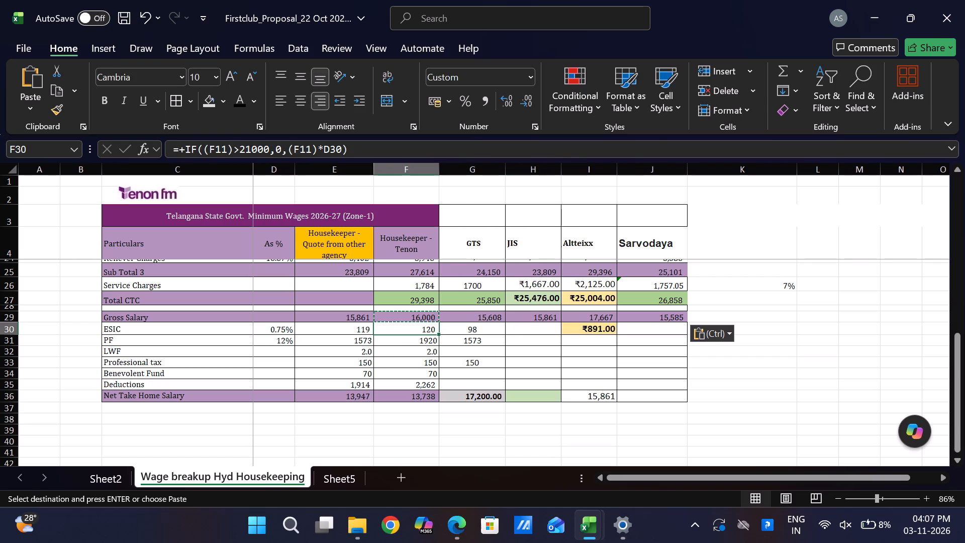
pyautogui.press('Up')
pyautogui.press('Down')
pyautogui.hotkey('ctrl', 'c')
pyautogui.press('Right')
pyautogui.press('Right')
pyautogui.press('Right')
pyautogui.press('Right')
pyautogui.press('Right')
pyautogui.press('Left')
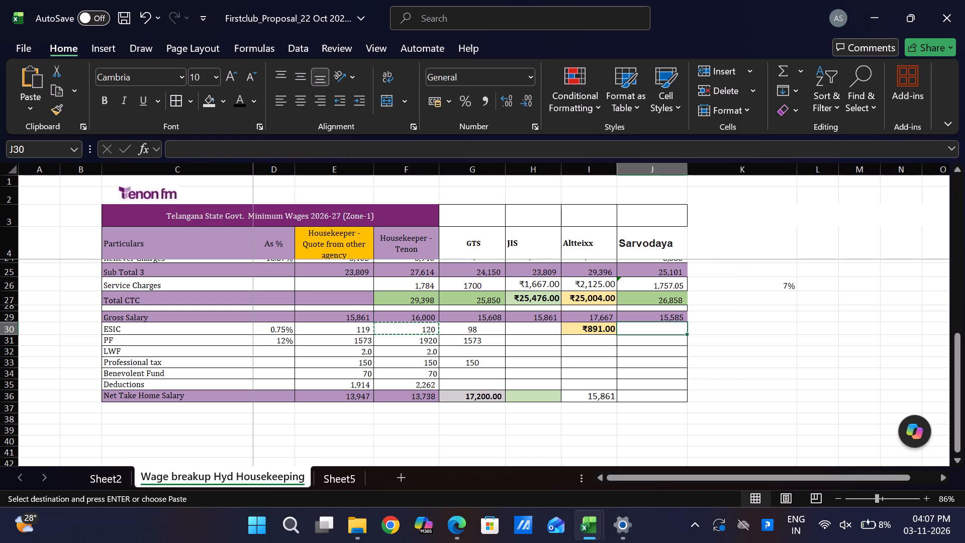
pyautogui.hotkey('ctrl', 'v')
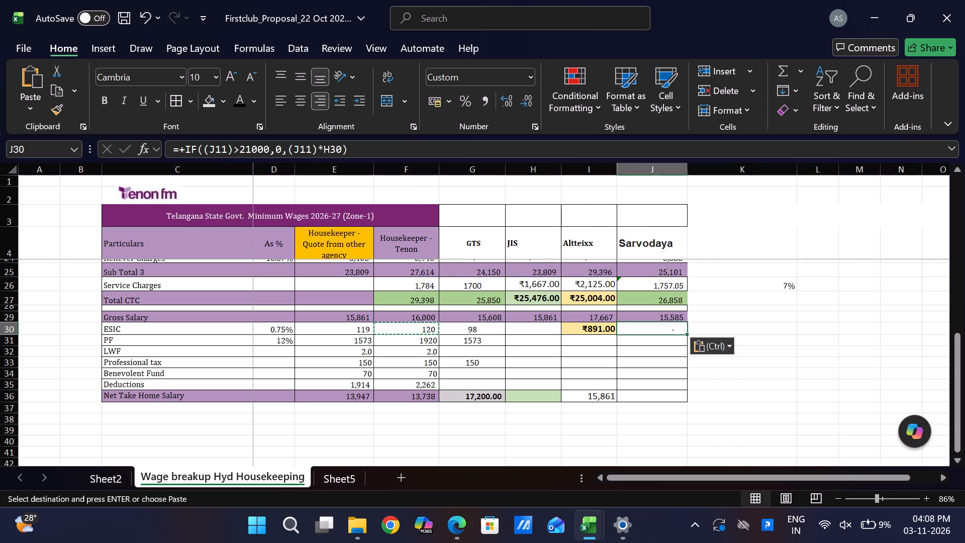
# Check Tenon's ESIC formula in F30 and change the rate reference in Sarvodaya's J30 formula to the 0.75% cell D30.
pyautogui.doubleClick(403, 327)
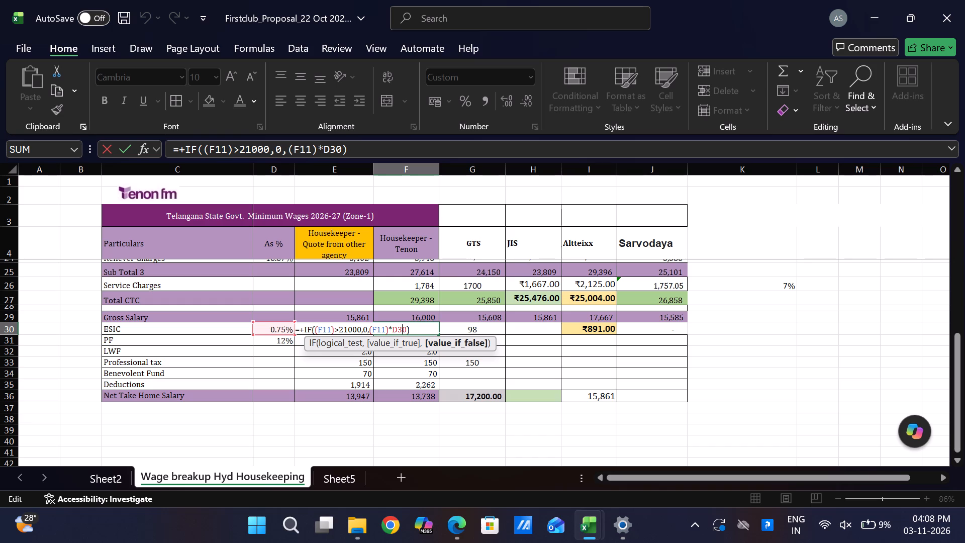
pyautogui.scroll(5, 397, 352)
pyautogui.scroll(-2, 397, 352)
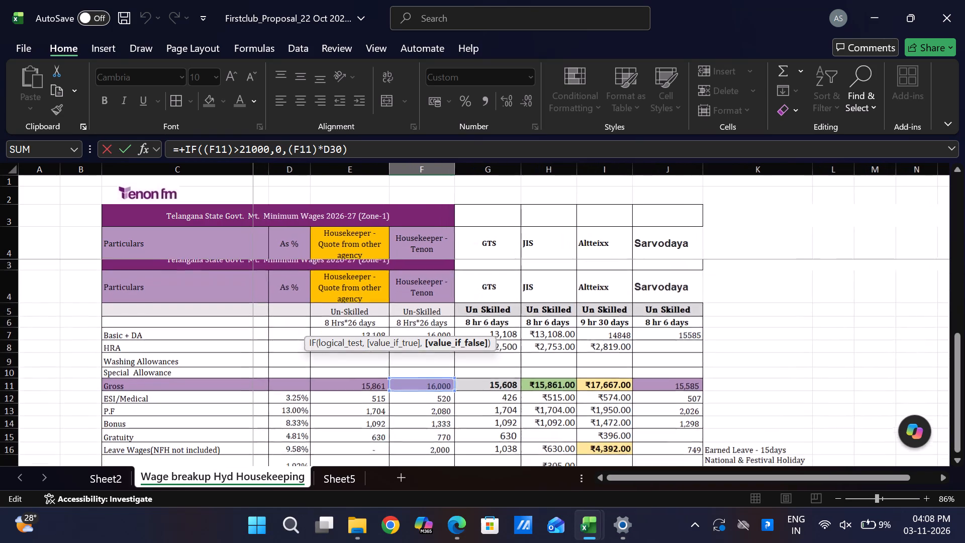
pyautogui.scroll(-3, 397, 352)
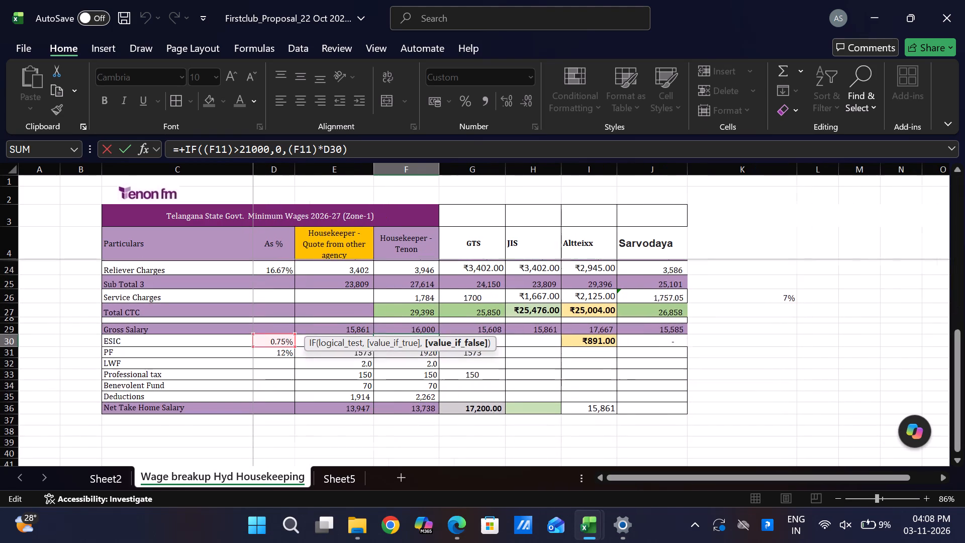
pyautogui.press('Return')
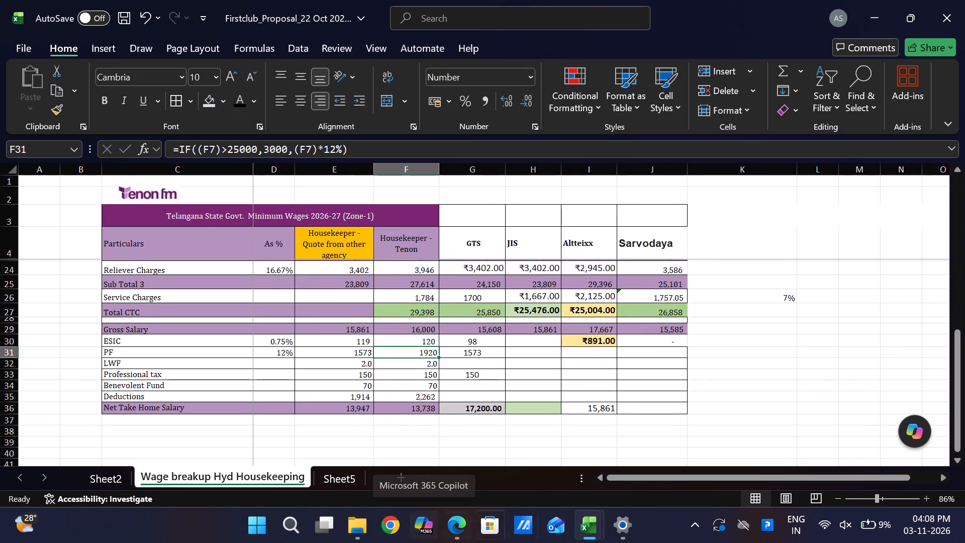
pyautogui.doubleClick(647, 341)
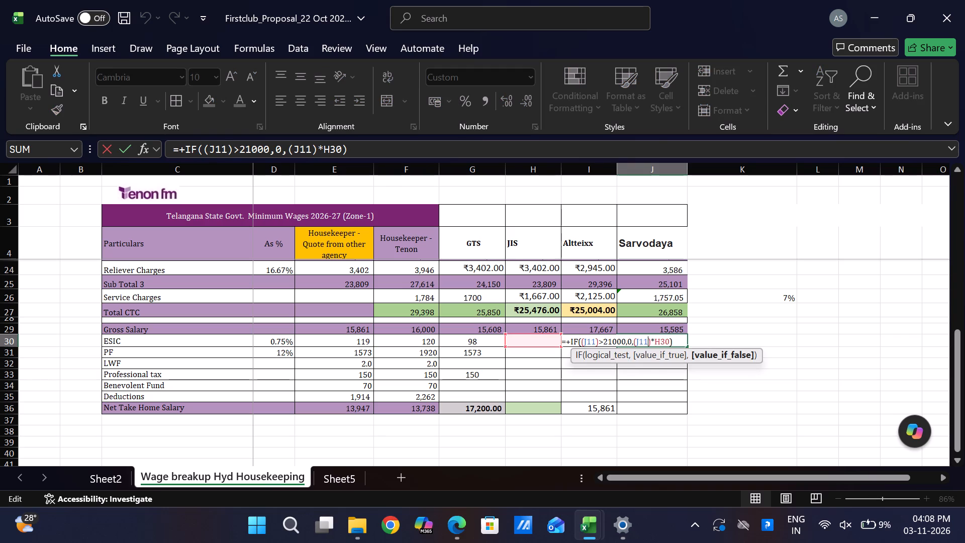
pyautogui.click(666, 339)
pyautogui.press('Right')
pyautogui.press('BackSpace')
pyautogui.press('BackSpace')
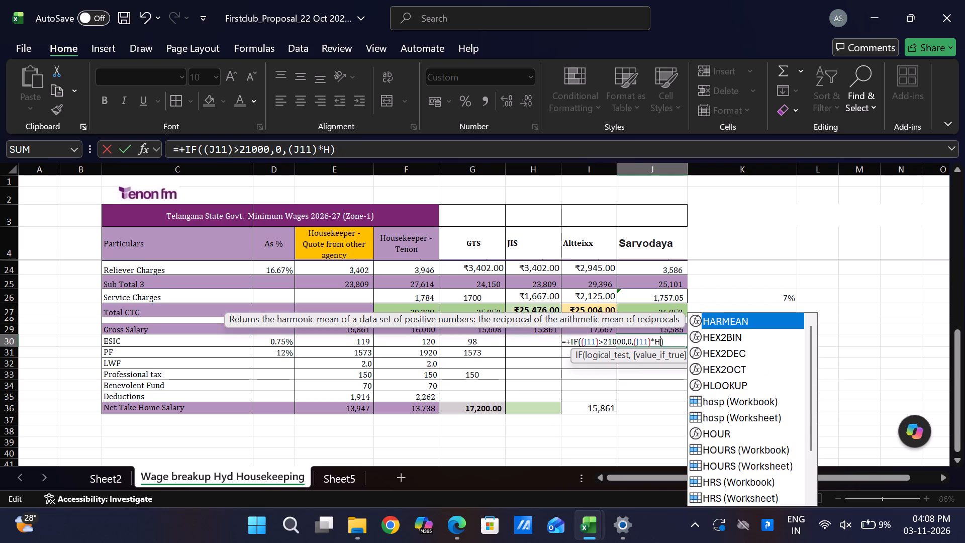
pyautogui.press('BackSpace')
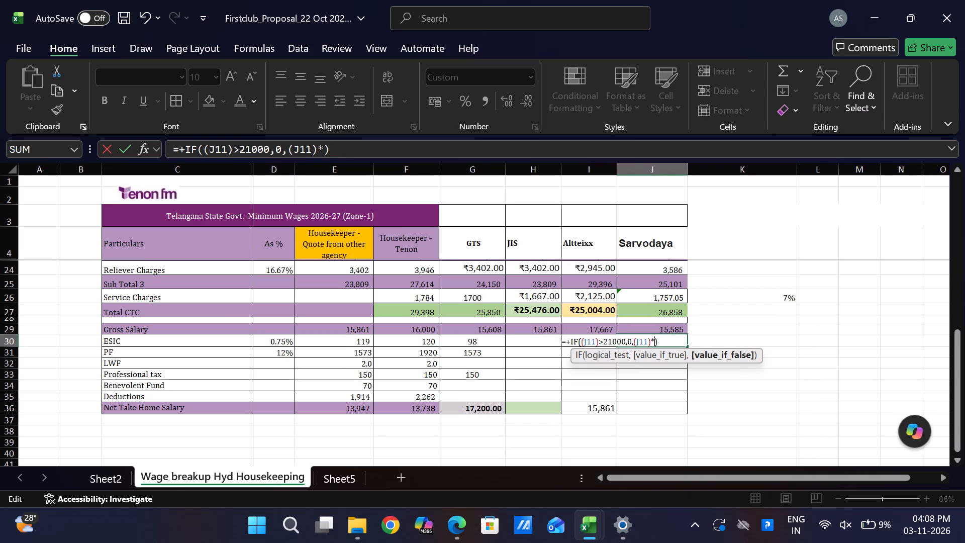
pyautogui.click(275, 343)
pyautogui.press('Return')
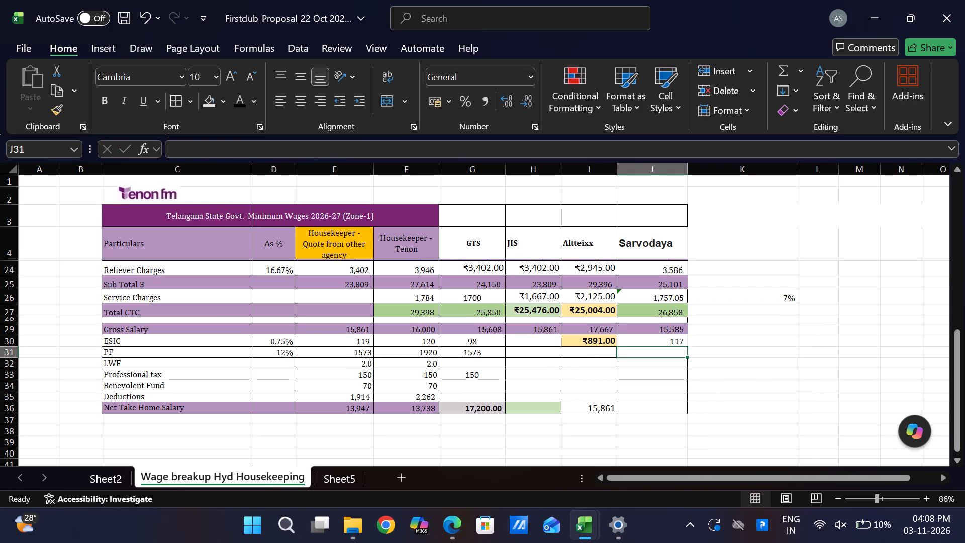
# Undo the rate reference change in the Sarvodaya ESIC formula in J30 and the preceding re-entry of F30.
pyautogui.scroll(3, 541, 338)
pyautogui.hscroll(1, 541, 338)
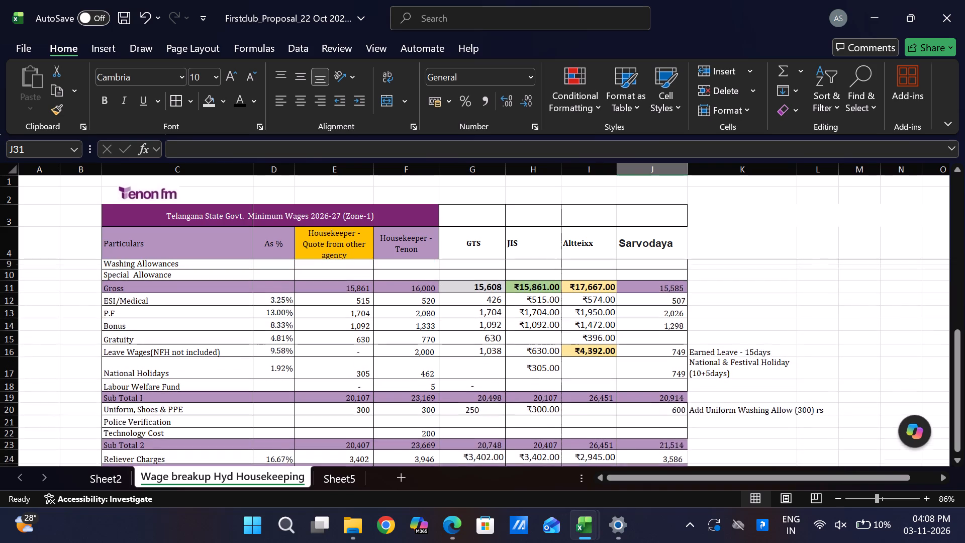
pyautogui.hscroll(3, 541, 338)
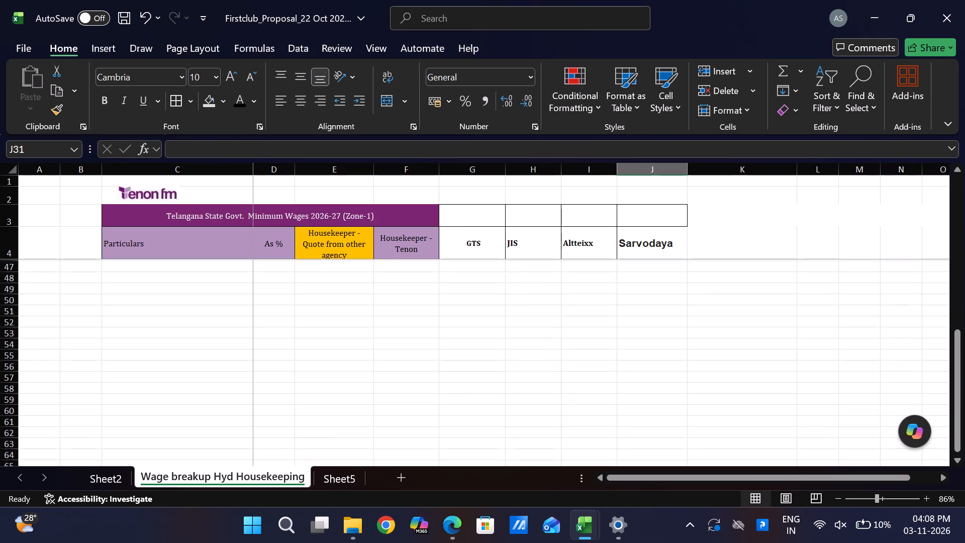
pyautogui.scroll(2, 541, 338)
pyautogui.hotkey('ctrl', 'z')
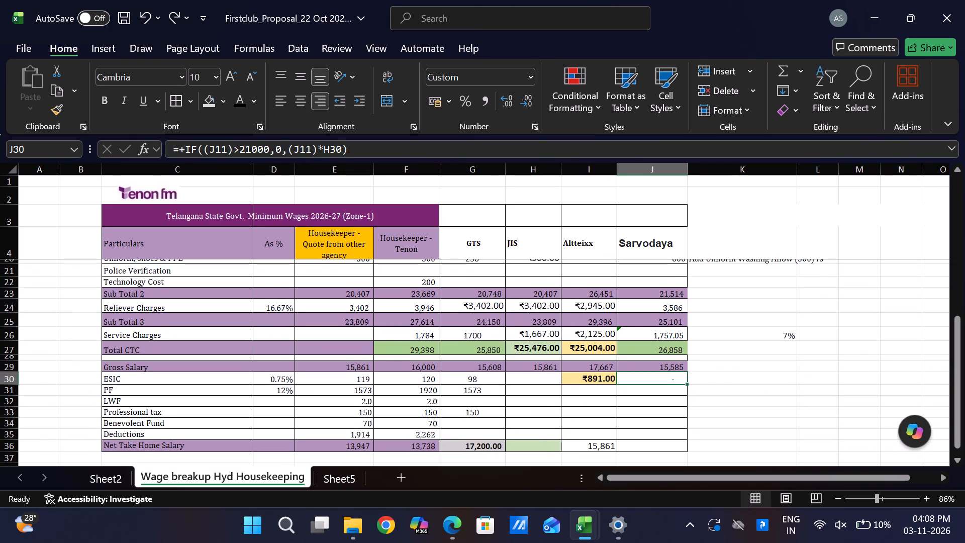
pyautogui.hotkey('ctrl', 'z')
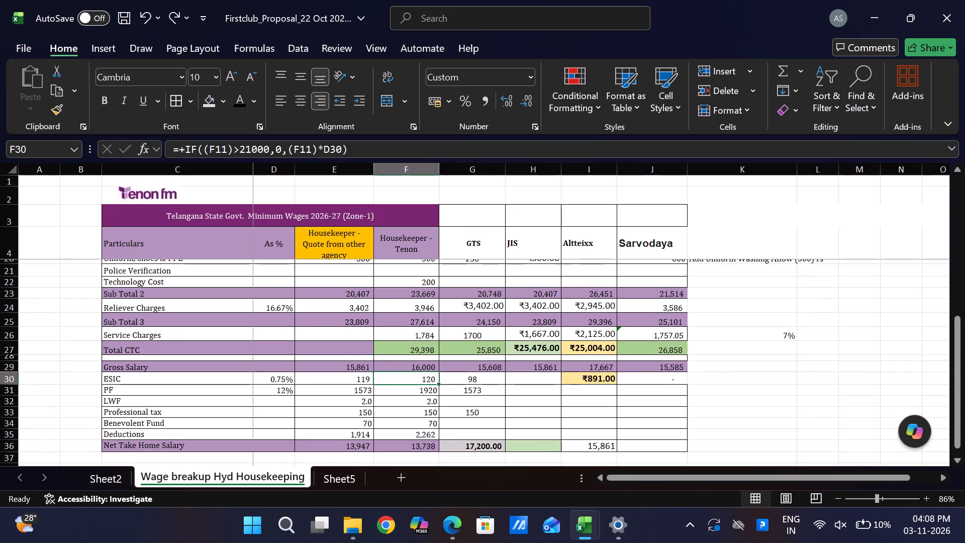
# Examine the Altteixx ESIC entry in I30 alongside the wage breakup rows above.
pyautogui.click(608, 381)
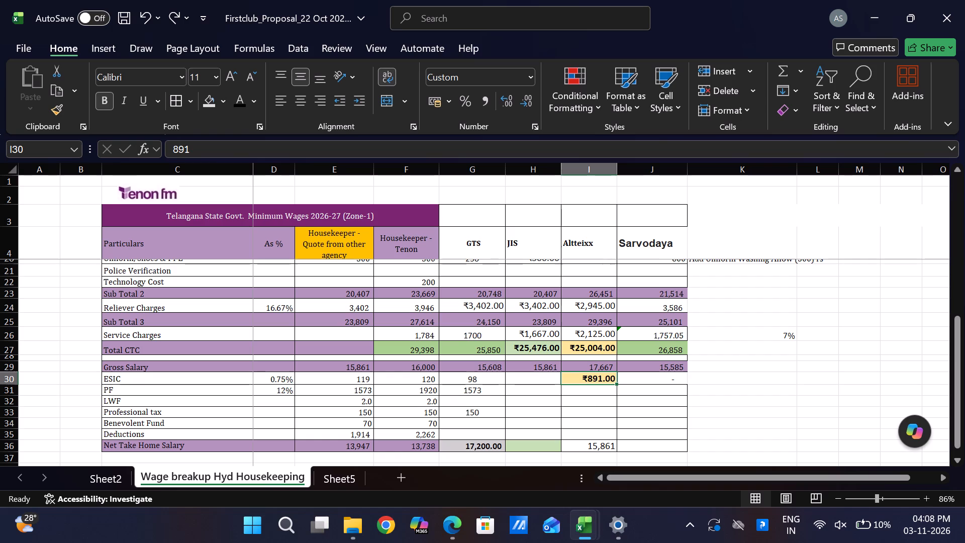
pyautogui.scroll(1, 608, 381)
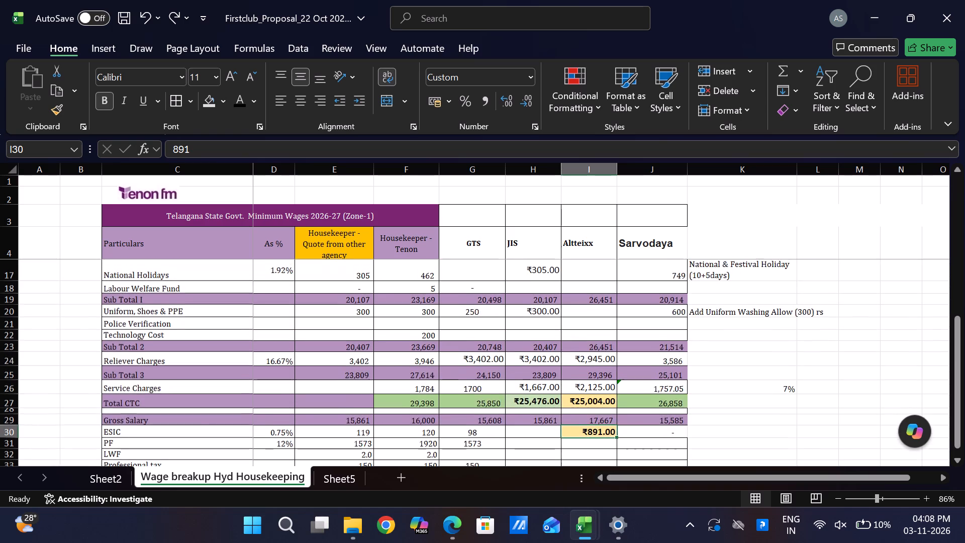
pyautogui.scroll(2, 608, 381)
pyautogui.hscroll(1, 608, 381)
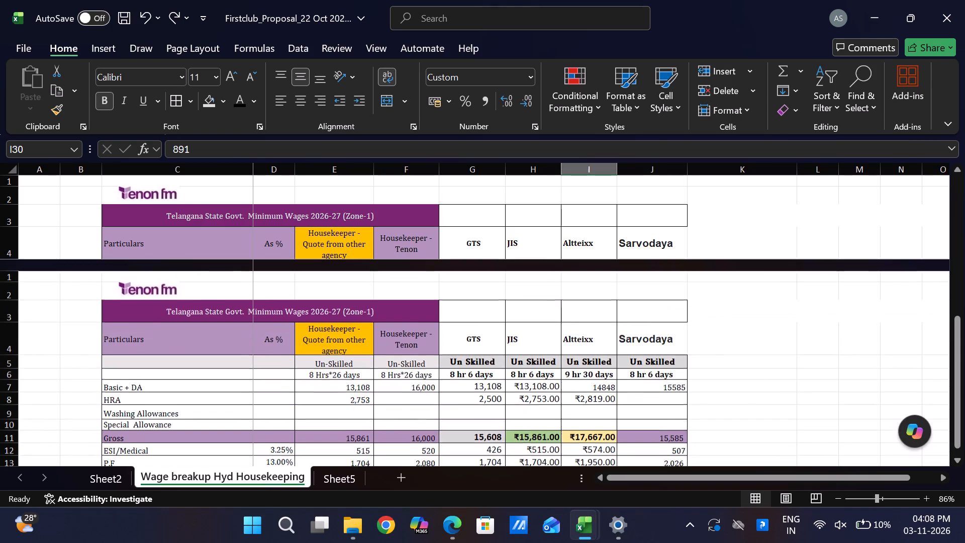
pyautogui.hscroll(1, 608, 381)
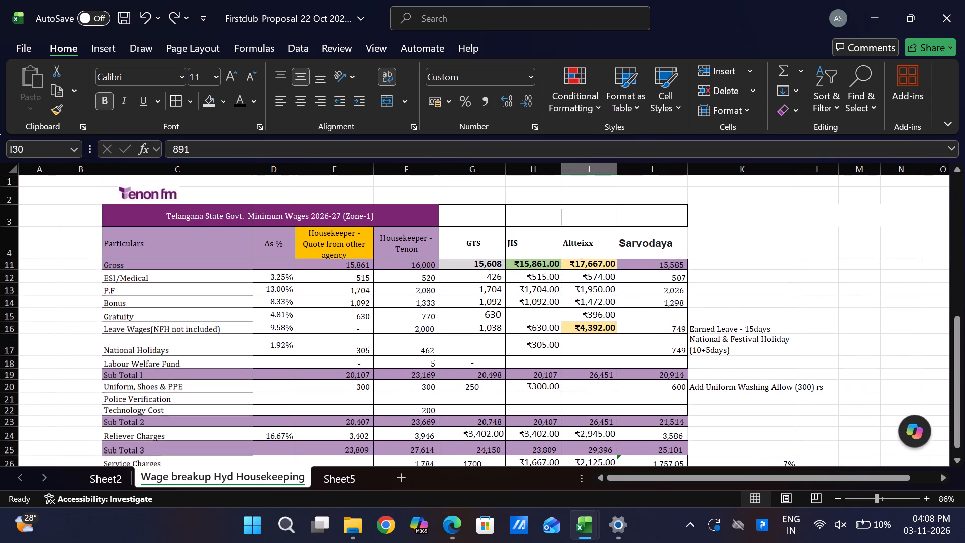
pyautogui.hscroll(2, 608, 381)
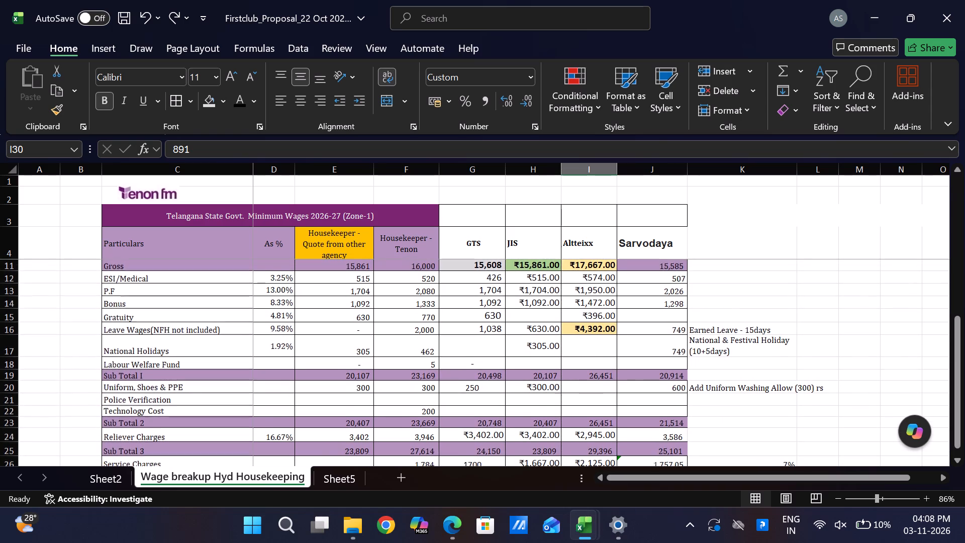
# Apply all borders to the Sarvodaya header cell J4.
pyautogui.hscroll(1, 608, 381)
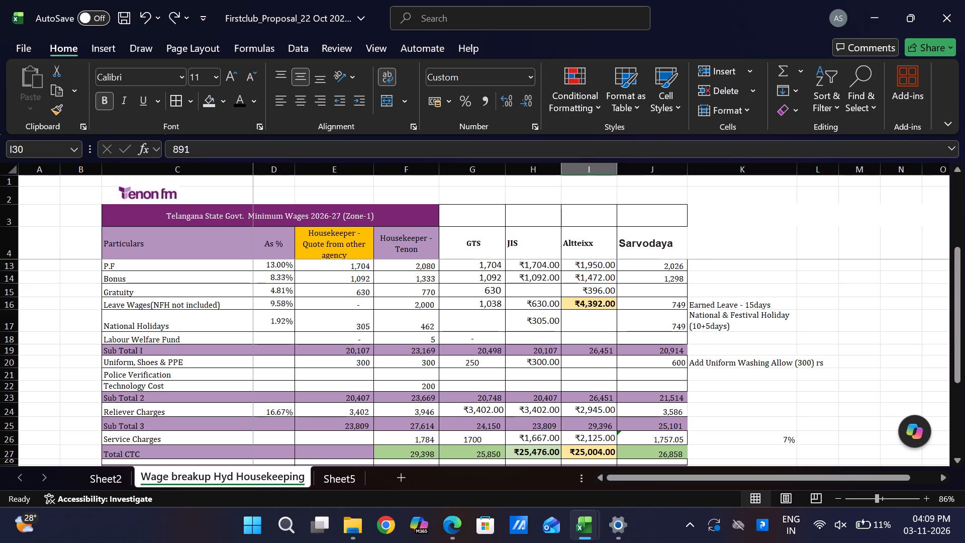
pyautogui.click(671, 252)
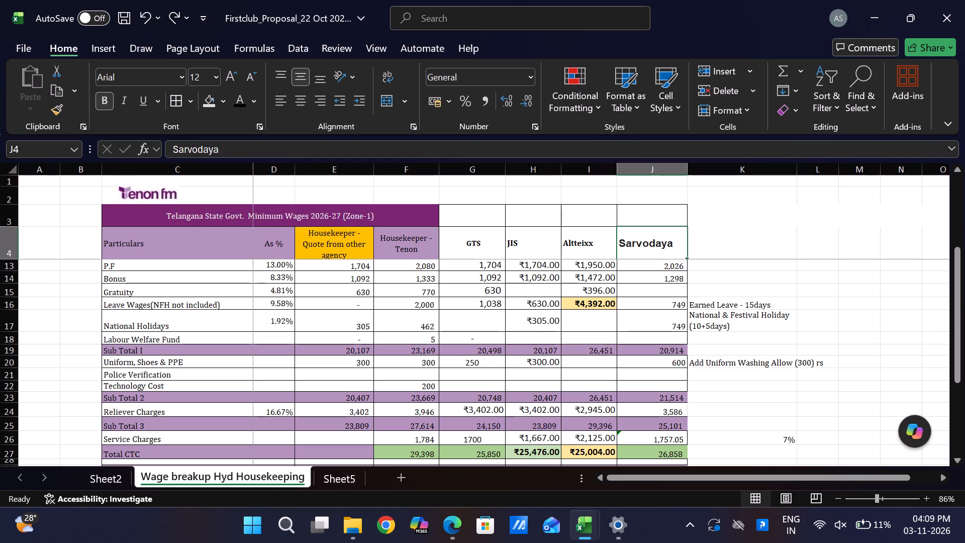
pyautogui.click(169, 104)
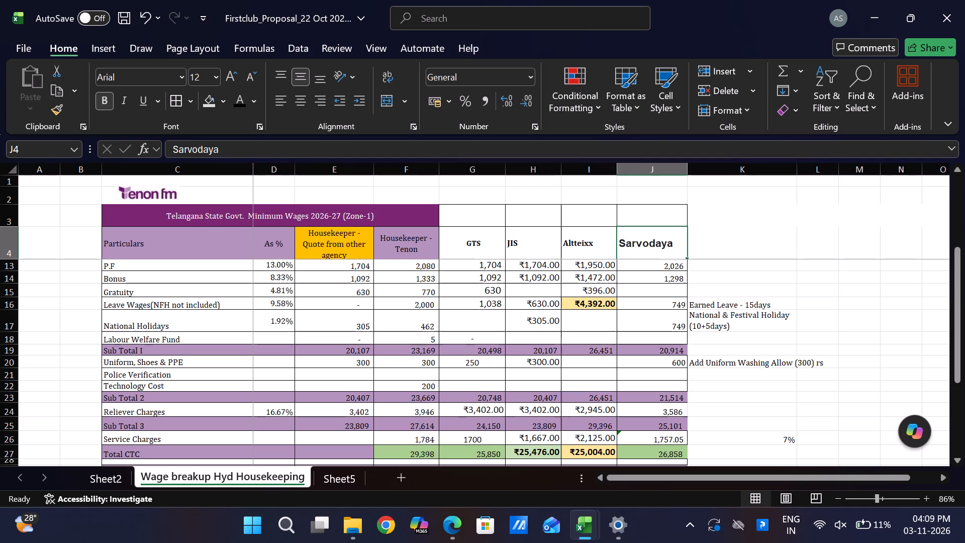
# Review the agencies' wage breakup from Basic + DA down to Net Take Home Salary, including the Sarvodaya column.
pyautogui.click(698, 309)
pyautogui.scroll(1, 622, 326)
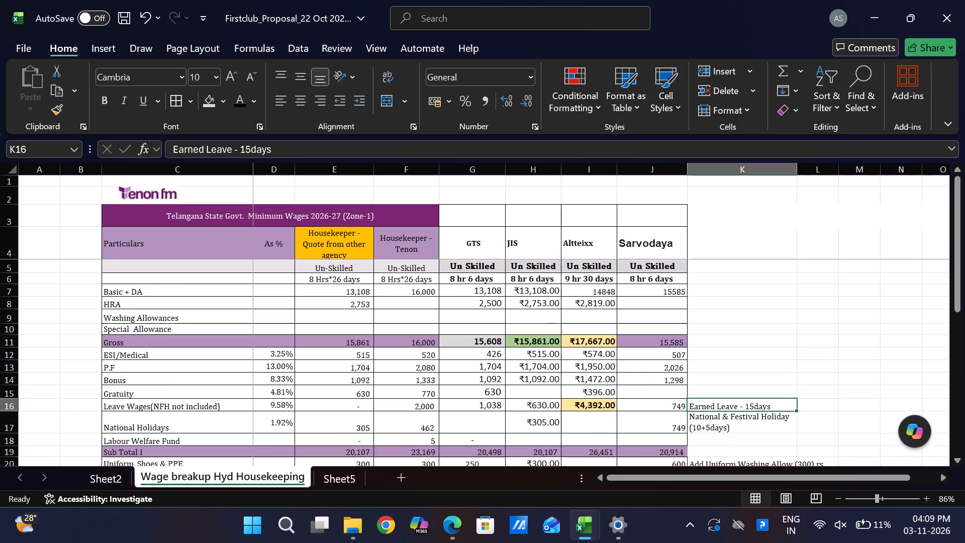
pyautogui.scroll(-4, 622, 326)
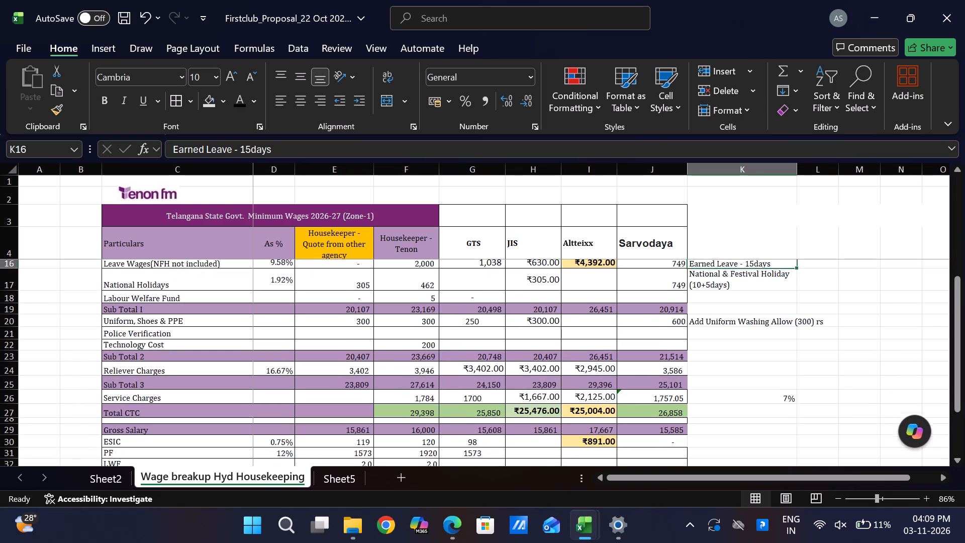
pyautogui.scroll(-1, 622, 326)
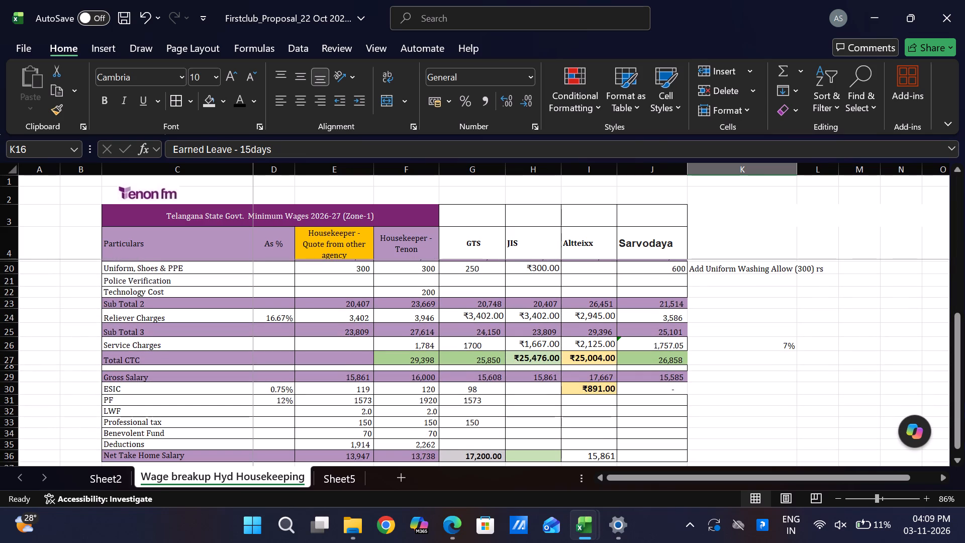
pyautogui.scroll(-1, 514, 353)
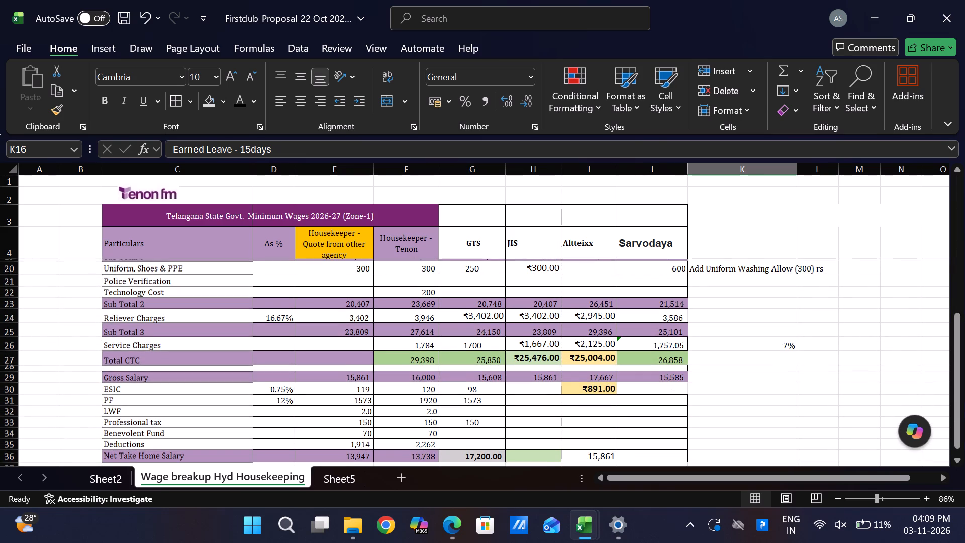
pyautogui.scroll(-1, 514, 353)
# Open the blank Sheet5 and select cell B4.
pyautogui.click(348, 477)
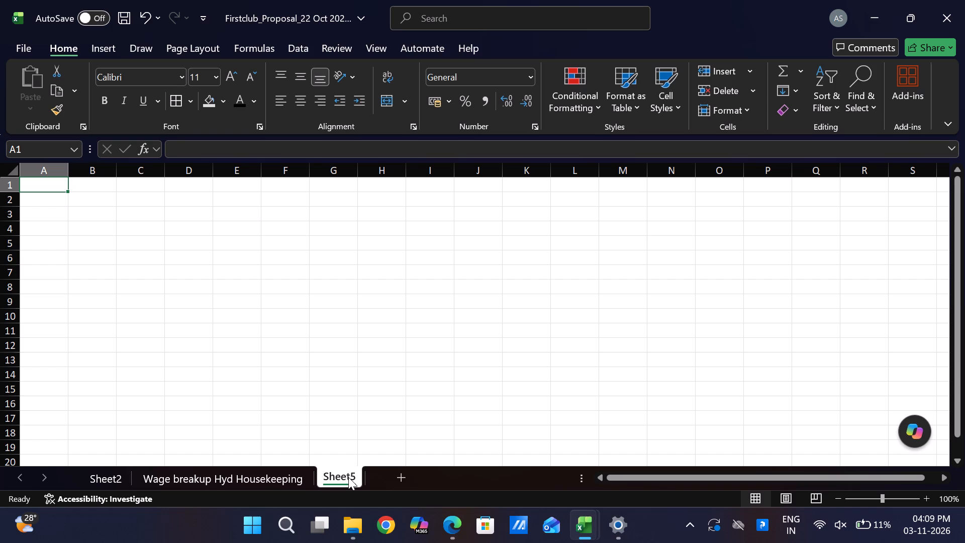
pyautogui.click(101, 223)
# Bring up the open windows to switch away from the wage comparison workbook.
pyautogui.hotkey('alt', 'Tab')
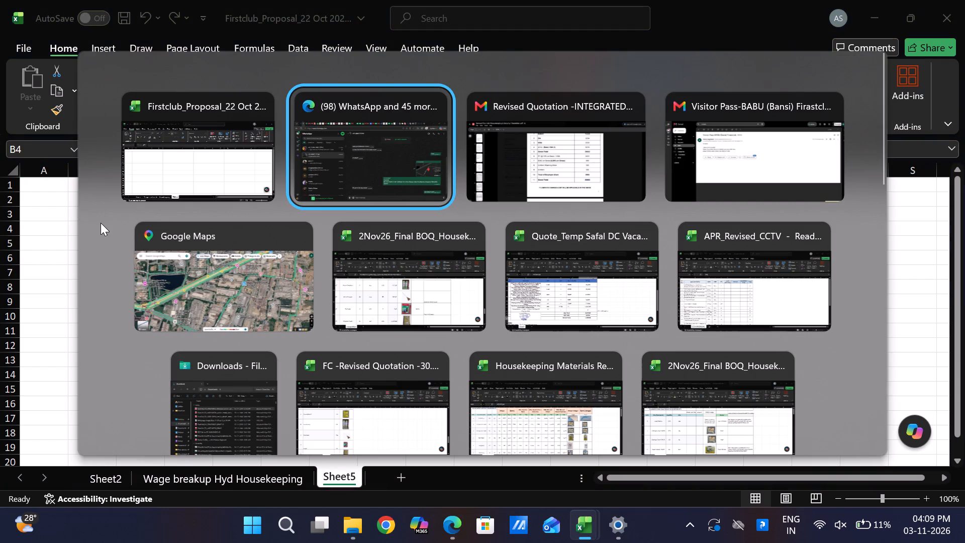